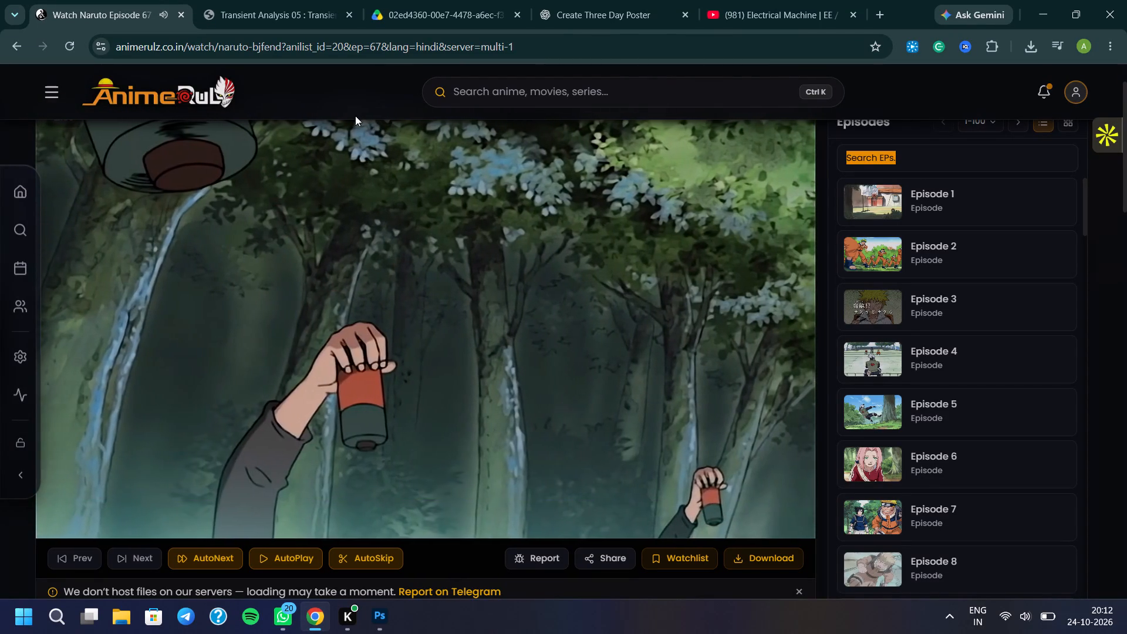
scroll(355, 116, up, 1)
scroll(355, 119, down, 1)
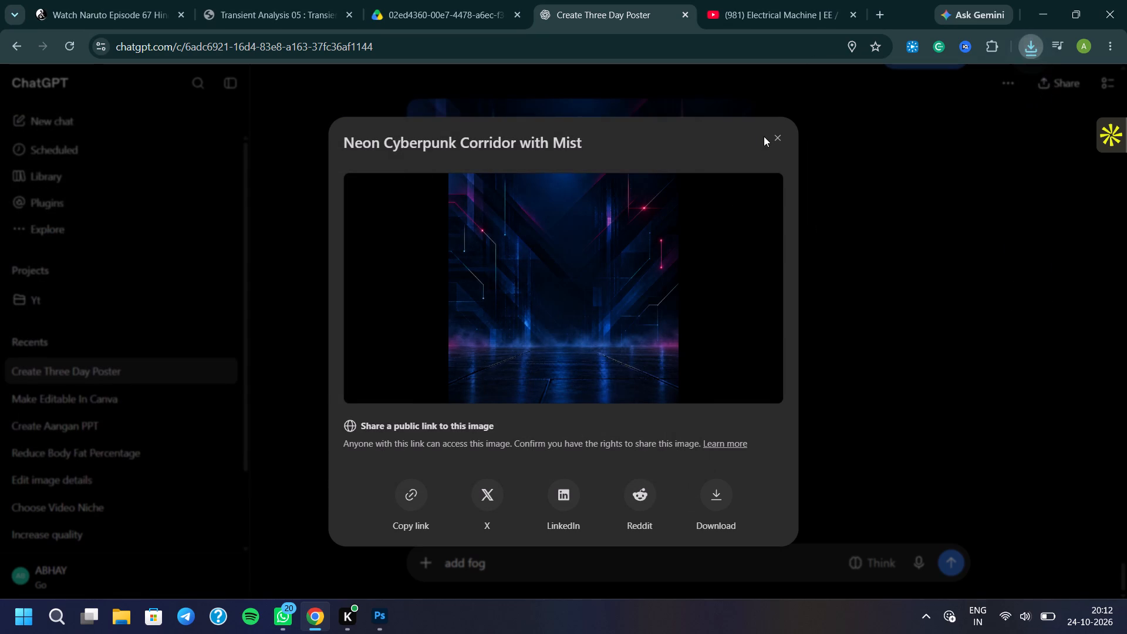
Switch to Photoshop and hide the current background image, Layer 20, in the 3days.psd poster.
click(366, 630)
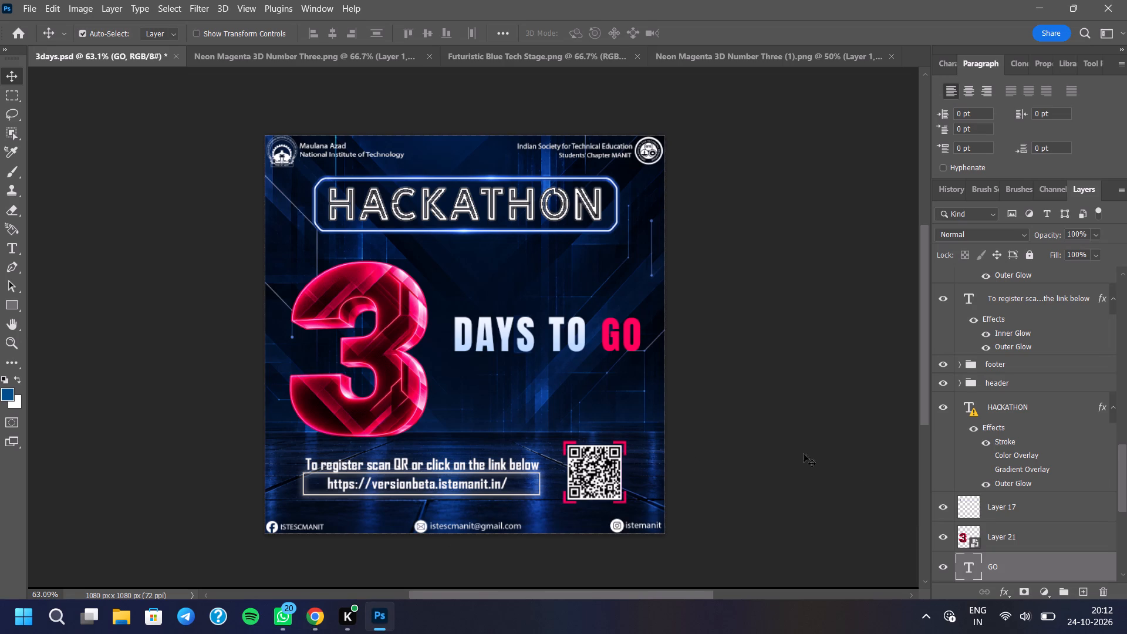
scroll(1035, 504, down, 9)
click(940, 444)
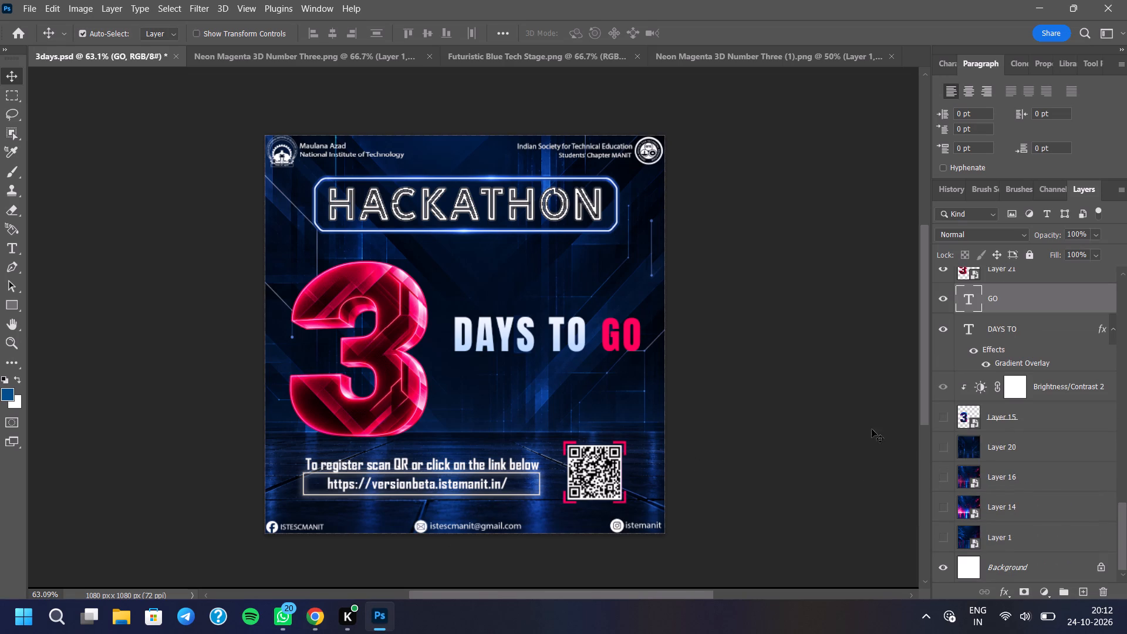
Open the Neon Cyberpunk Corridor with Mist image from the New folder in photoshop.
click(29, 6)
click(61, 42)
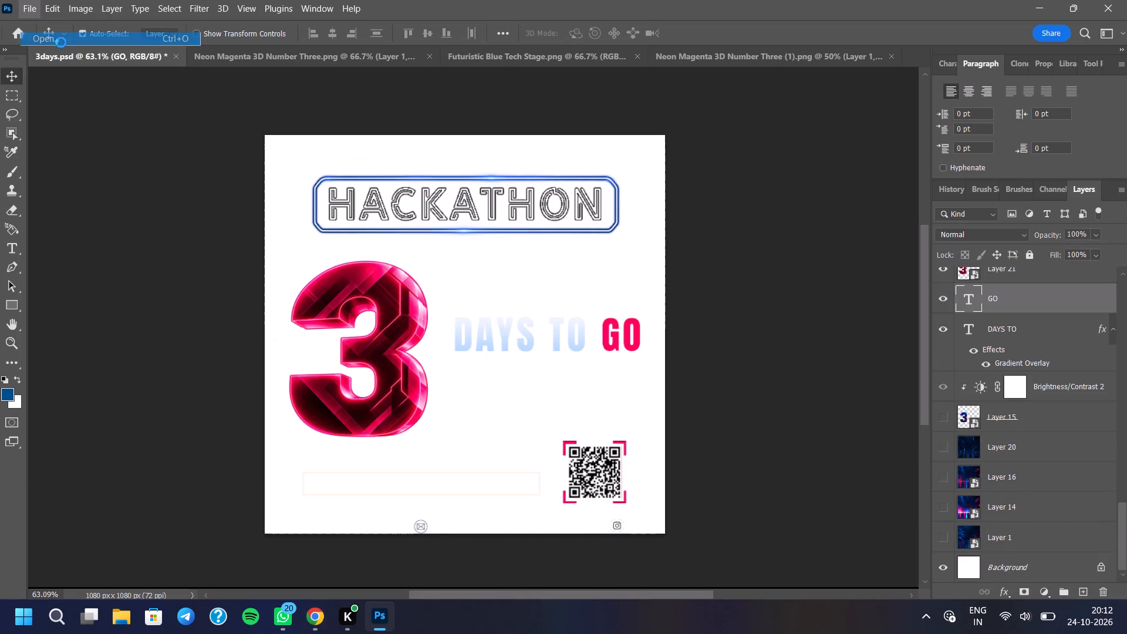
scroll(312, 294, down, 6)
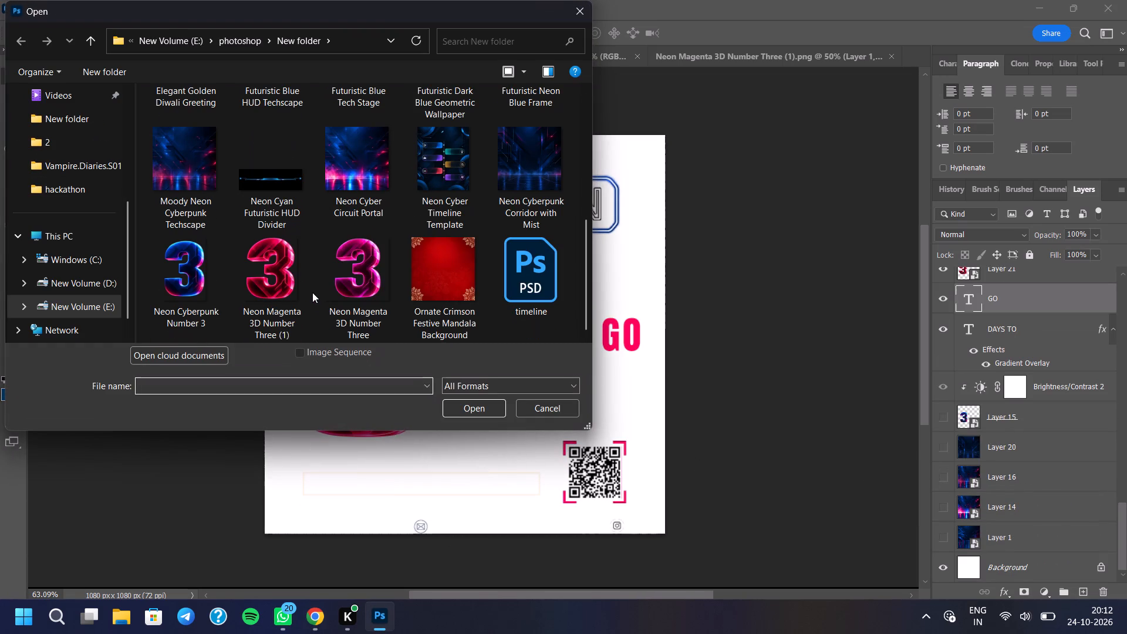
double_click(502, 178)
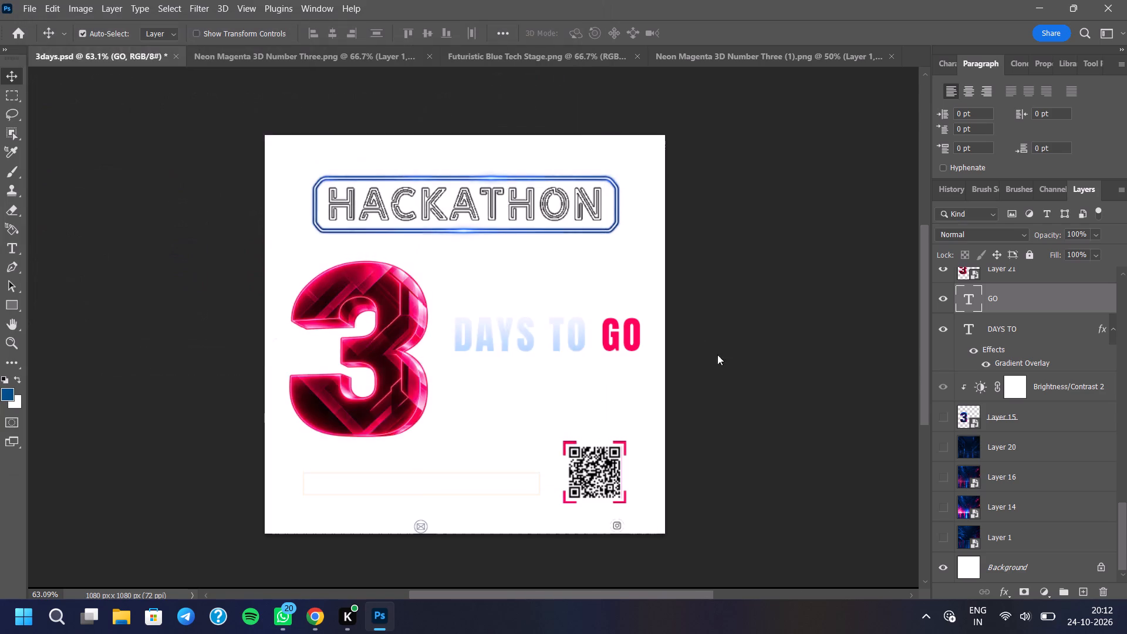
Bring the misty corridor image into 3days.psd as a new layer and position it so it covers the whole canvas.
drag(1010, 275, 40, 46)
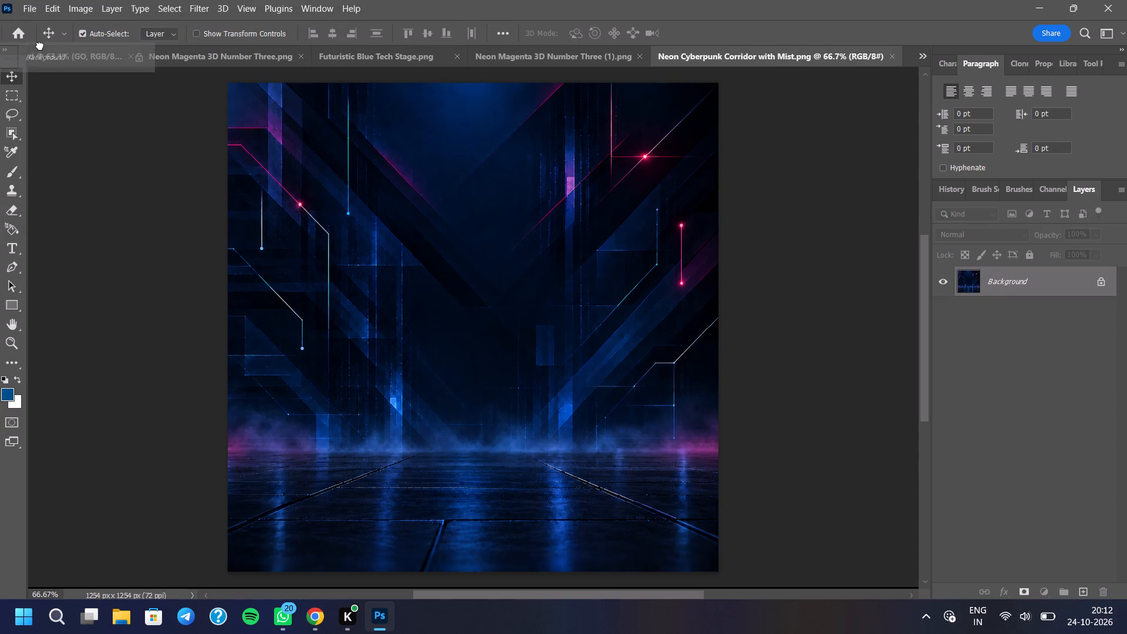
drag(40, 46, 430, 348)
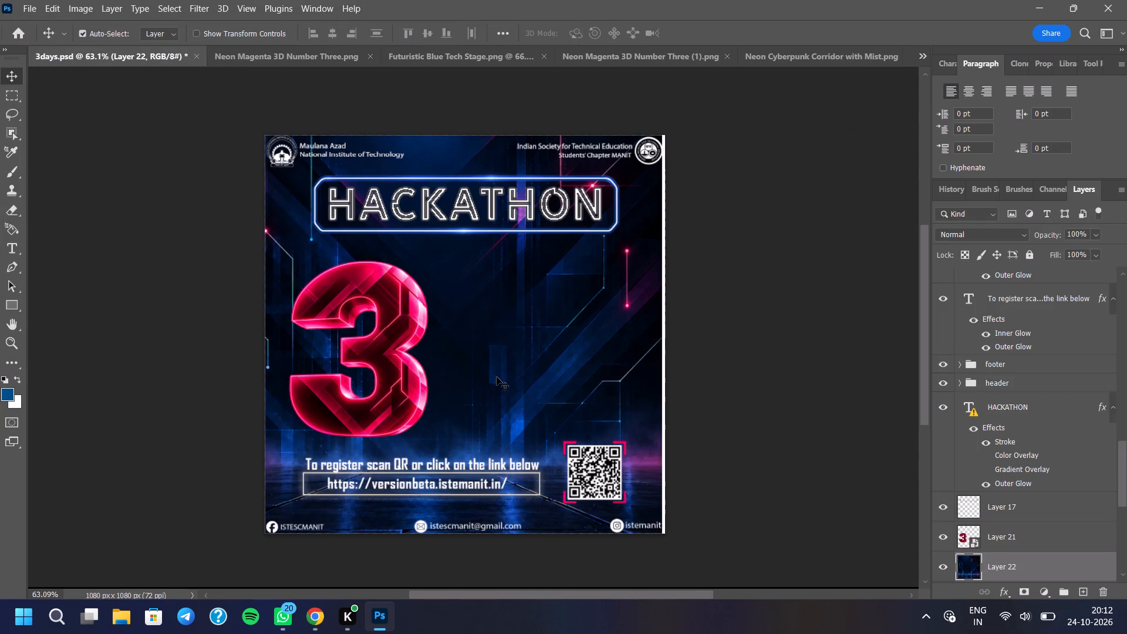
drag(527, 385, 544, 385)
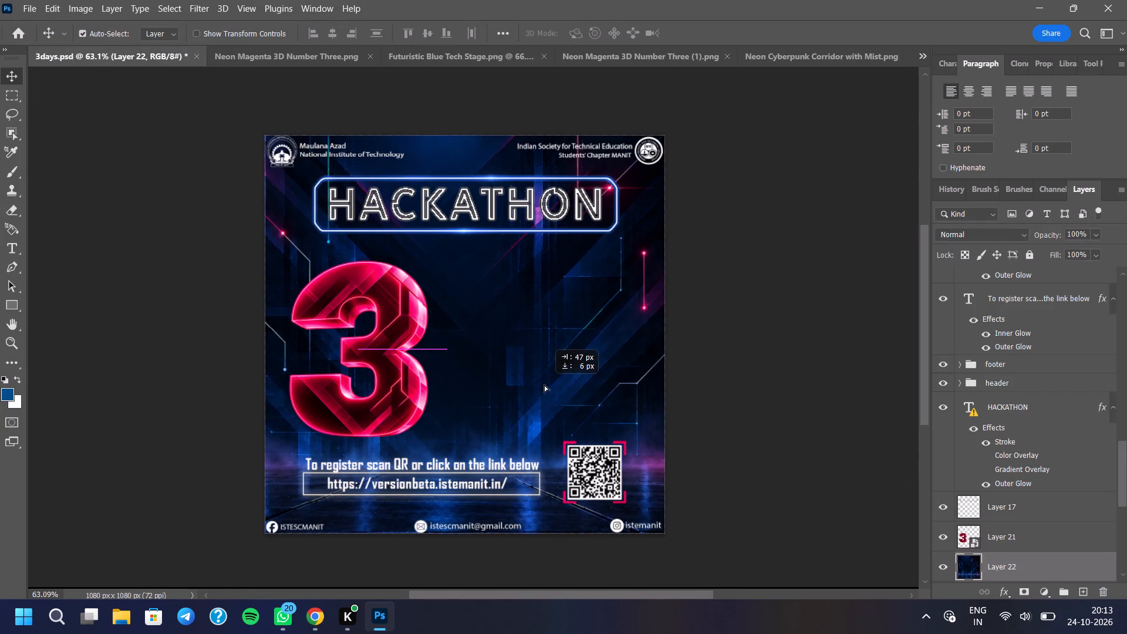
Convert the misty corridor layer to a smart object.
right_click(981, 560)
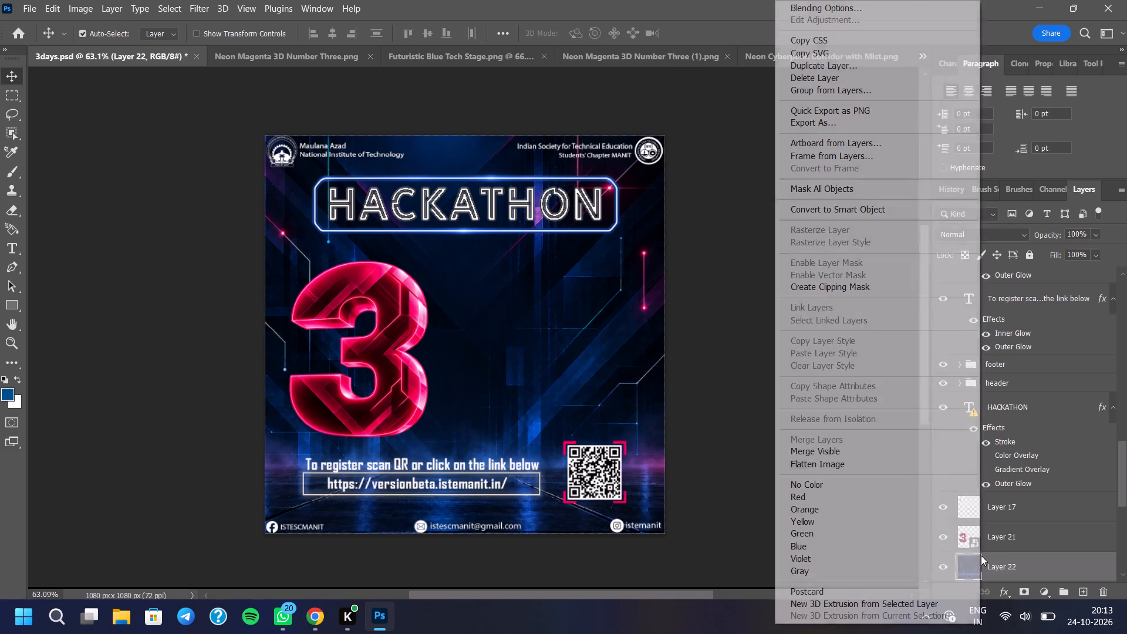
click(880, 217)
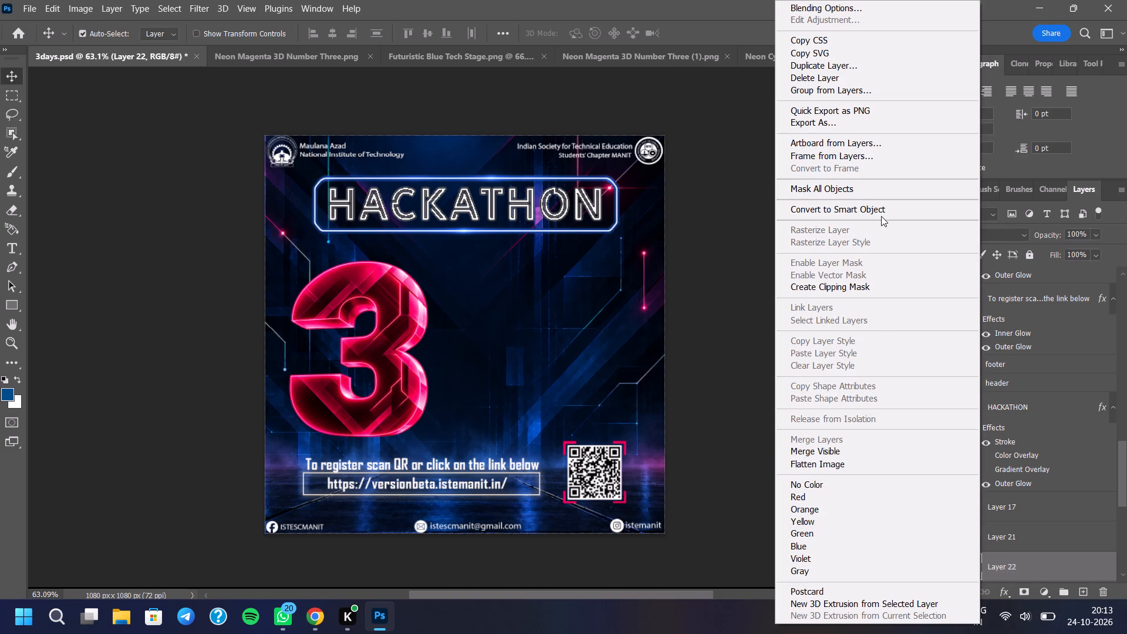
click(881, 212)
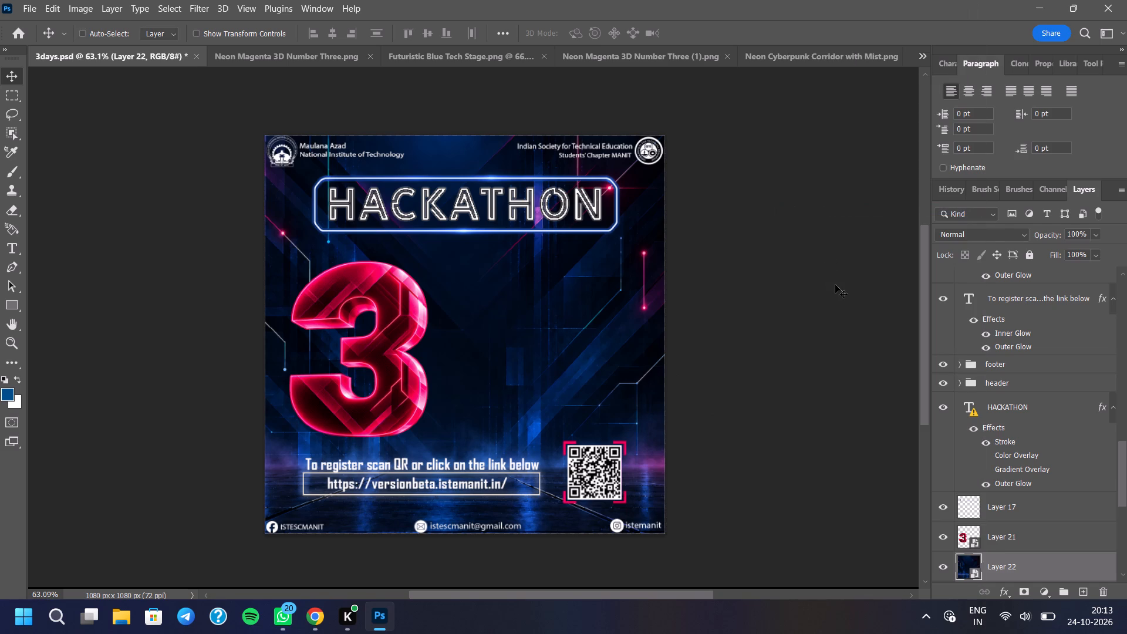
Scale the misty corridor layer down to about 86% (about 1078 px square) and align it with the poster canvas.
key(ctrl+t)
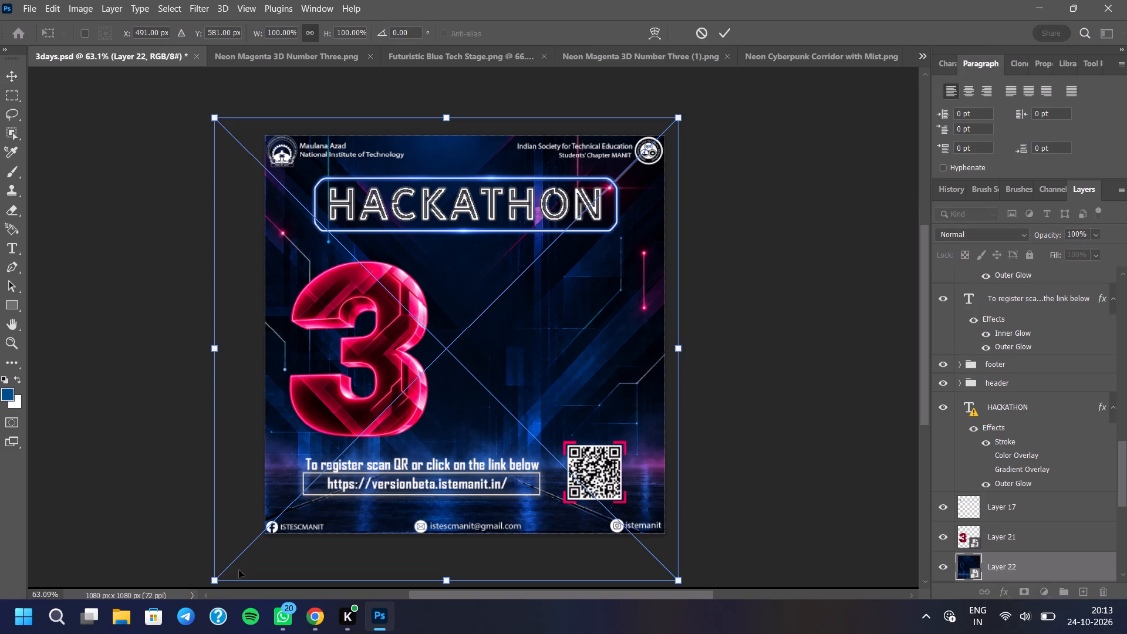
drag(221, 580, 279, 537)
drag(473, 120, 470, 124)
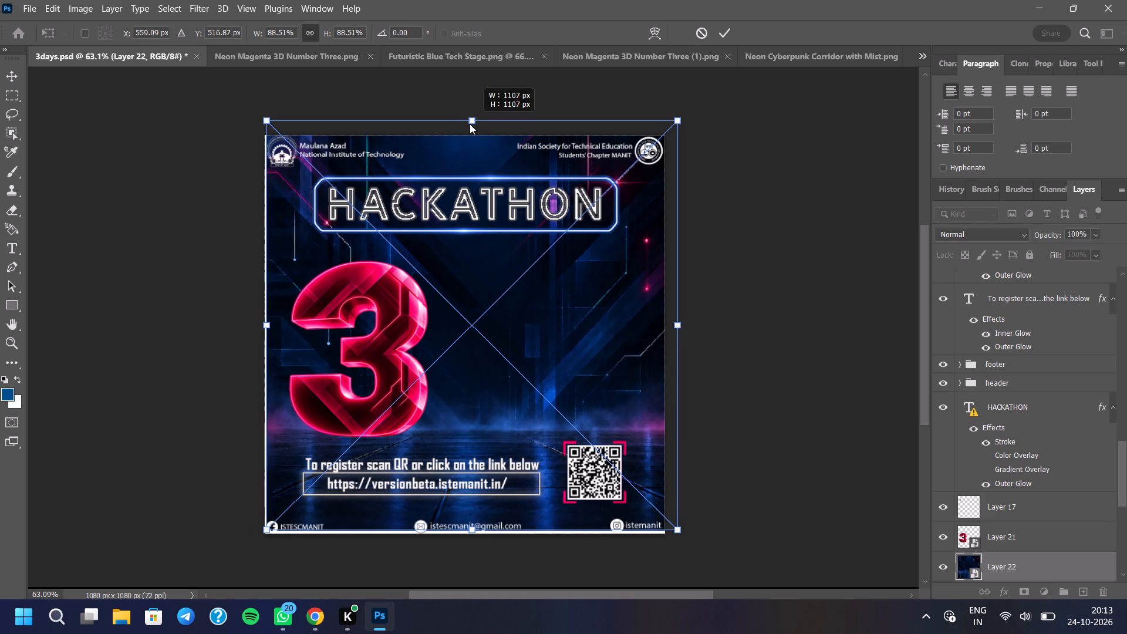
drag(470, 124, 467, 135)
drag(465, 178, 452, 181)
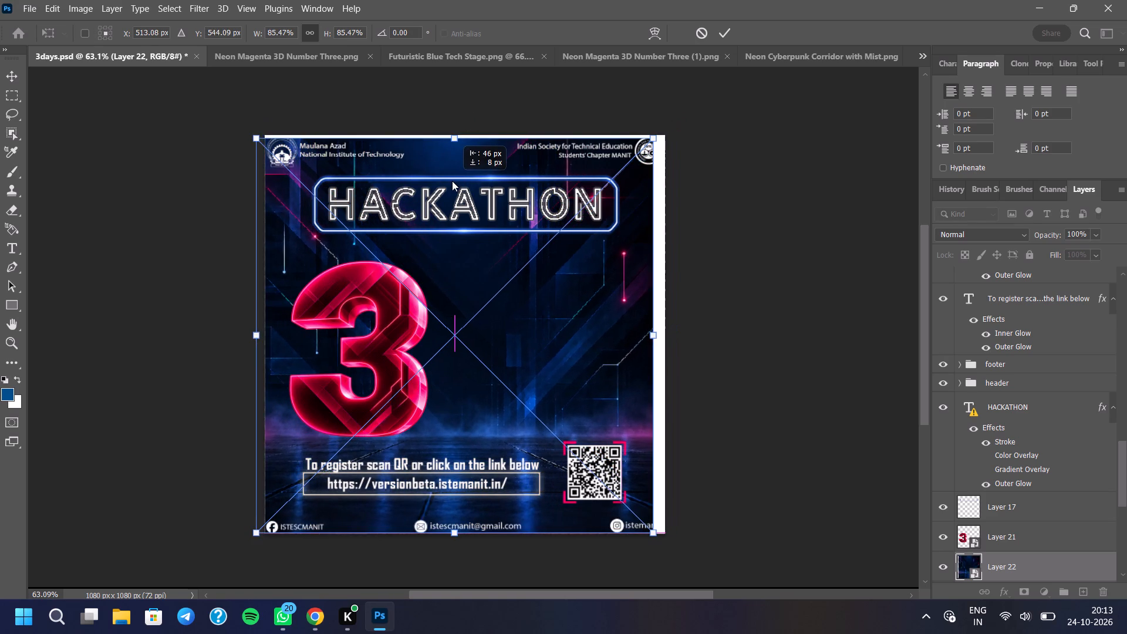
drag(452, 181, 455, 180)
drag(662, 137, 667, 133)
click(590, 203)
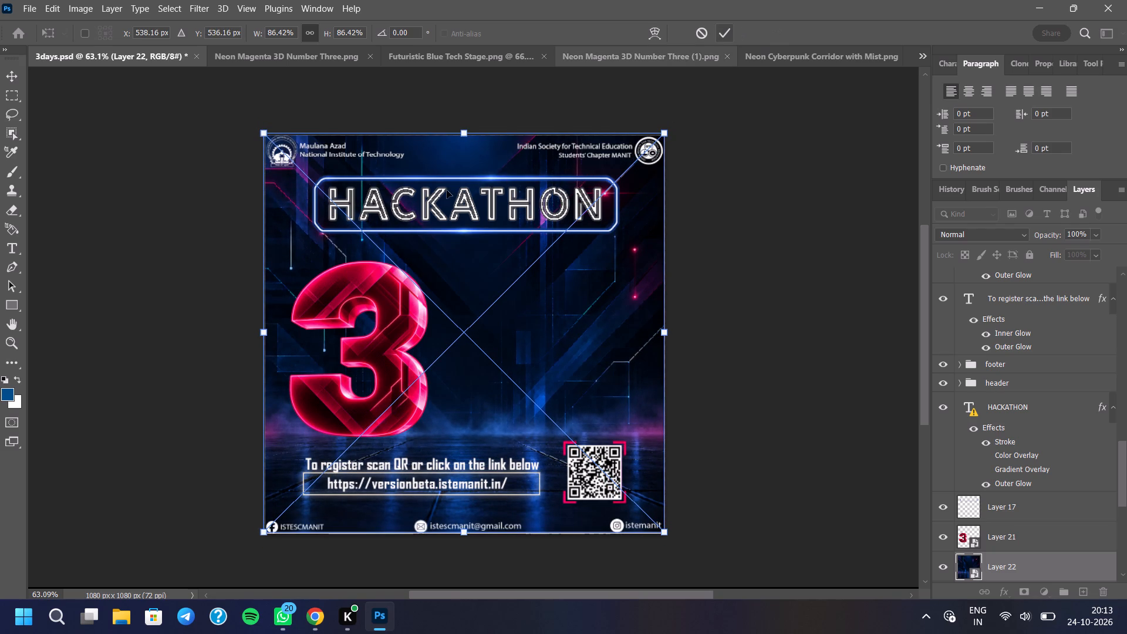
click(463, 131)
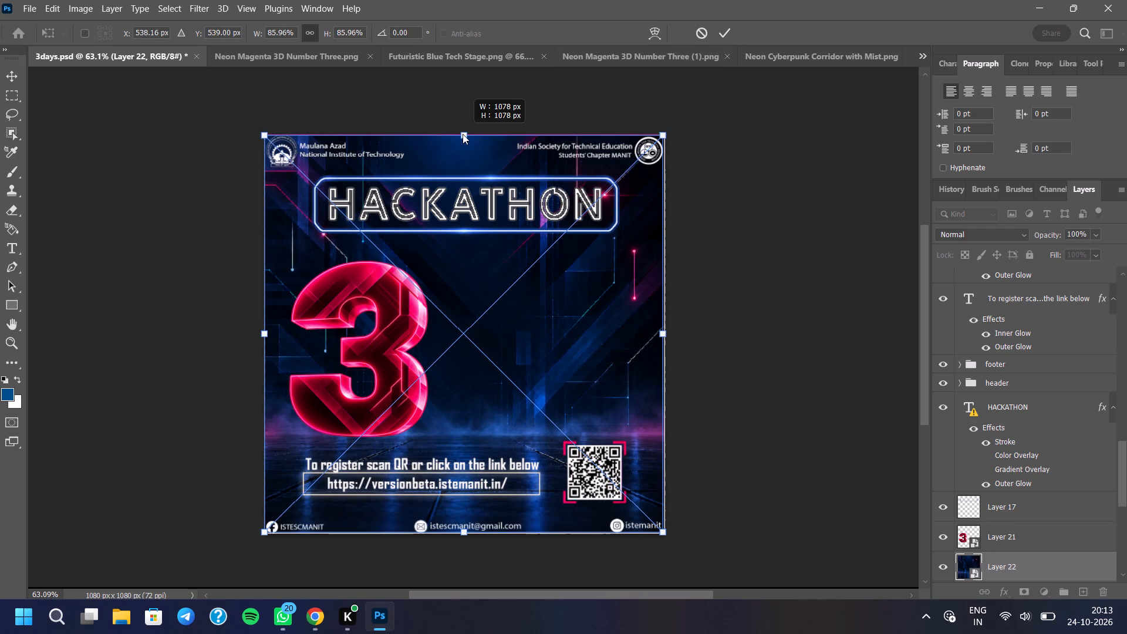
click(731, 36)
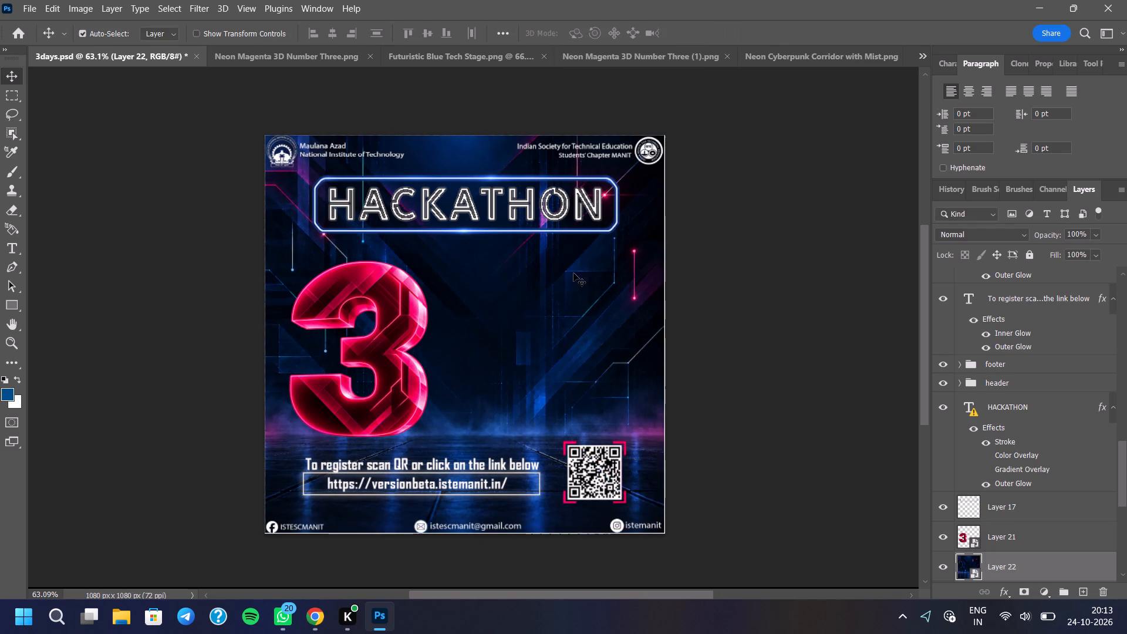
Enlarge the misty corridor layer slightly to about 86.3% so it covers the poster's lower-right edges.
scroll(480, 374, up, 1)
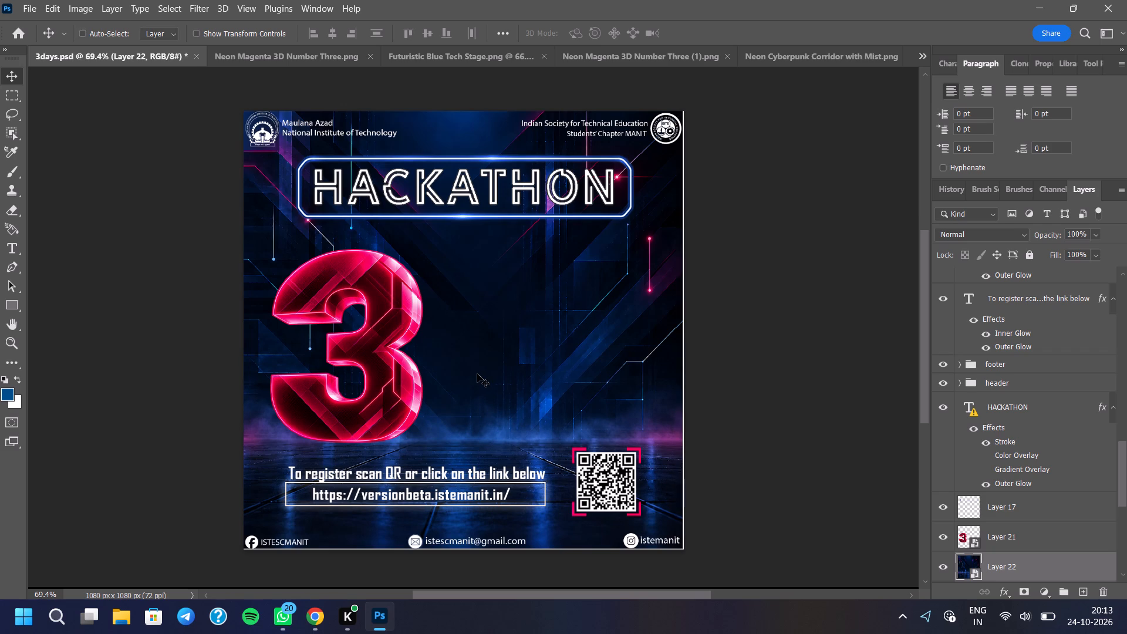
key(ctrl+t)
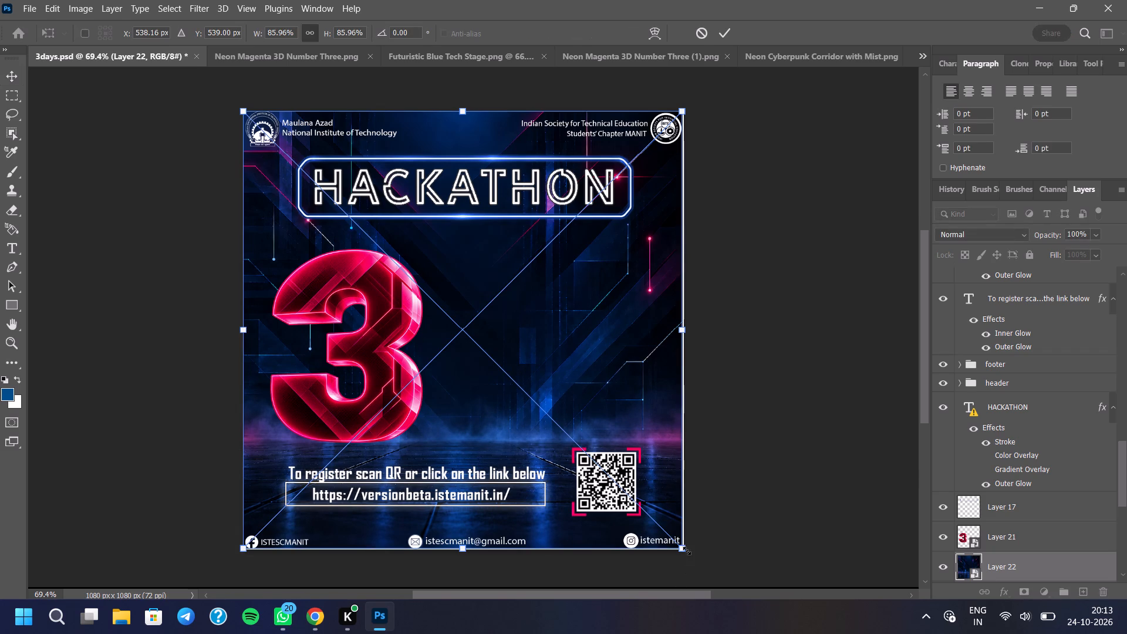
click(687, 551)
click(731, 27)
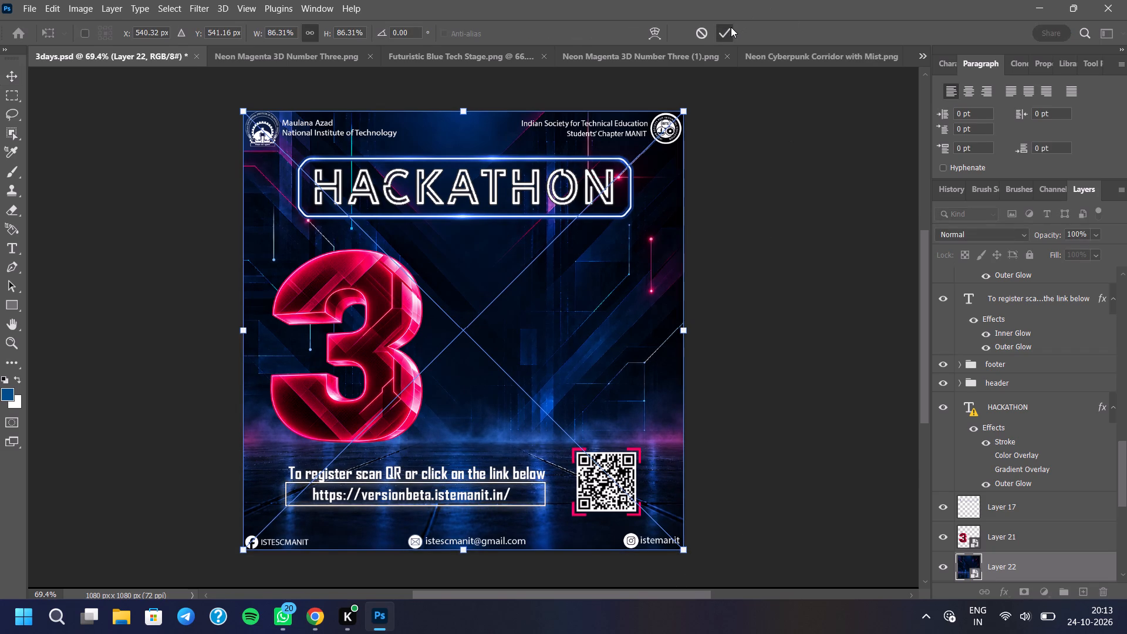
Move the misty corridor layer beneath the DAYS TO GO text, between Layer 15 and Layer 20, and dismiss the chat notification.
scroll(471, 377, up, 3)
scroll(469, 377, down, 3)
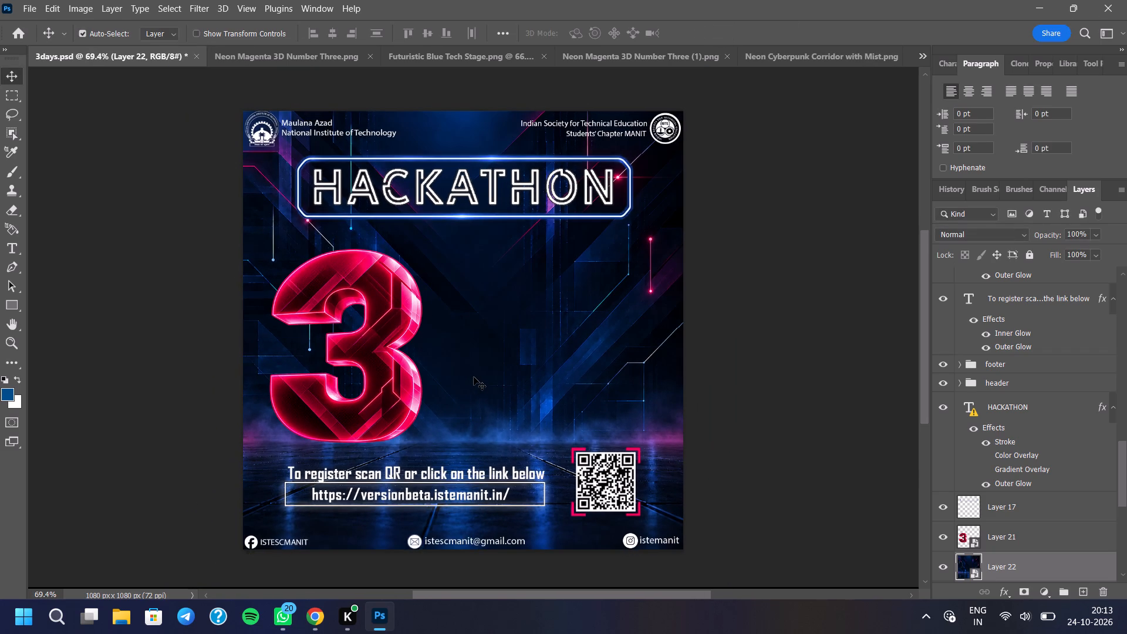
scroll(1059, 508, down, 6)
drag(1038, 385, 1042, 516)
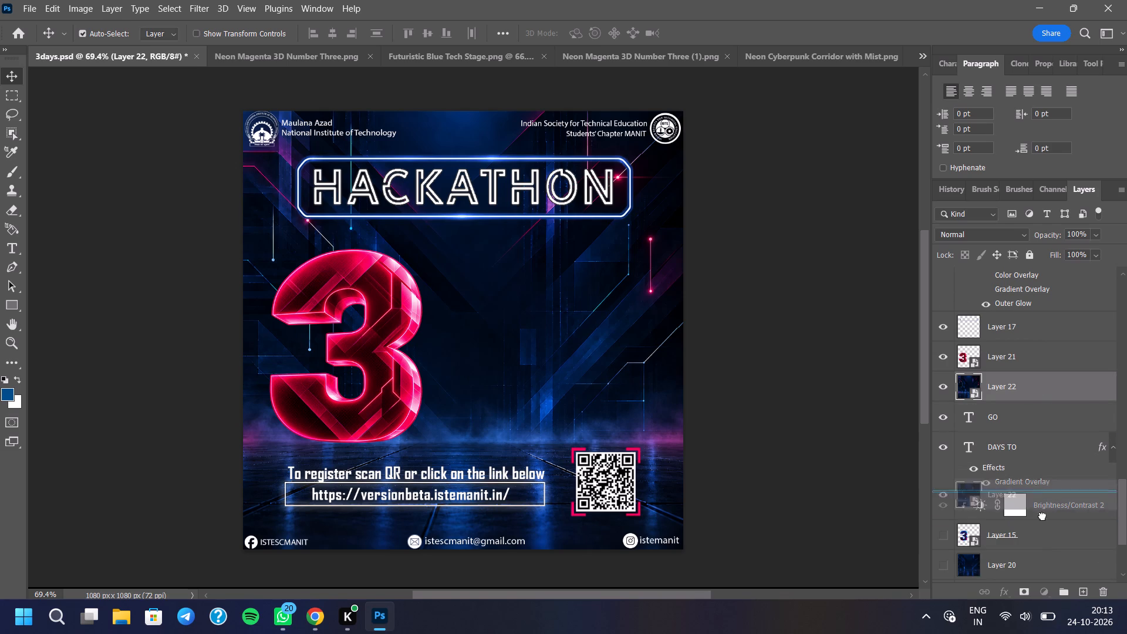
drag(1042, 516, 1042, 525)
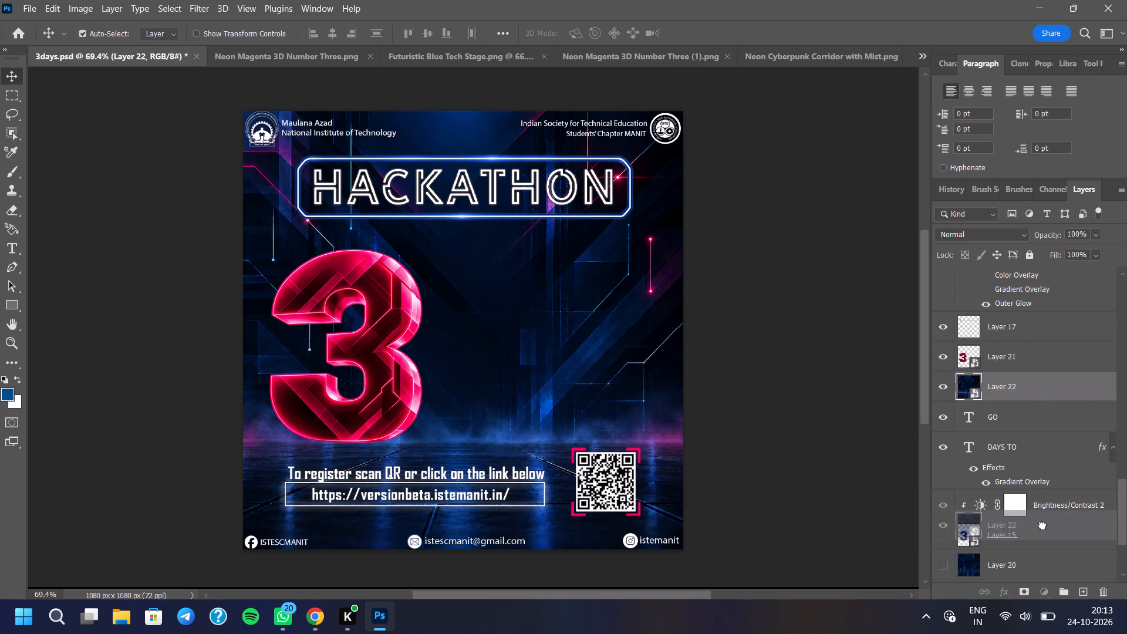
drag(1038, 504, 1038, 544)
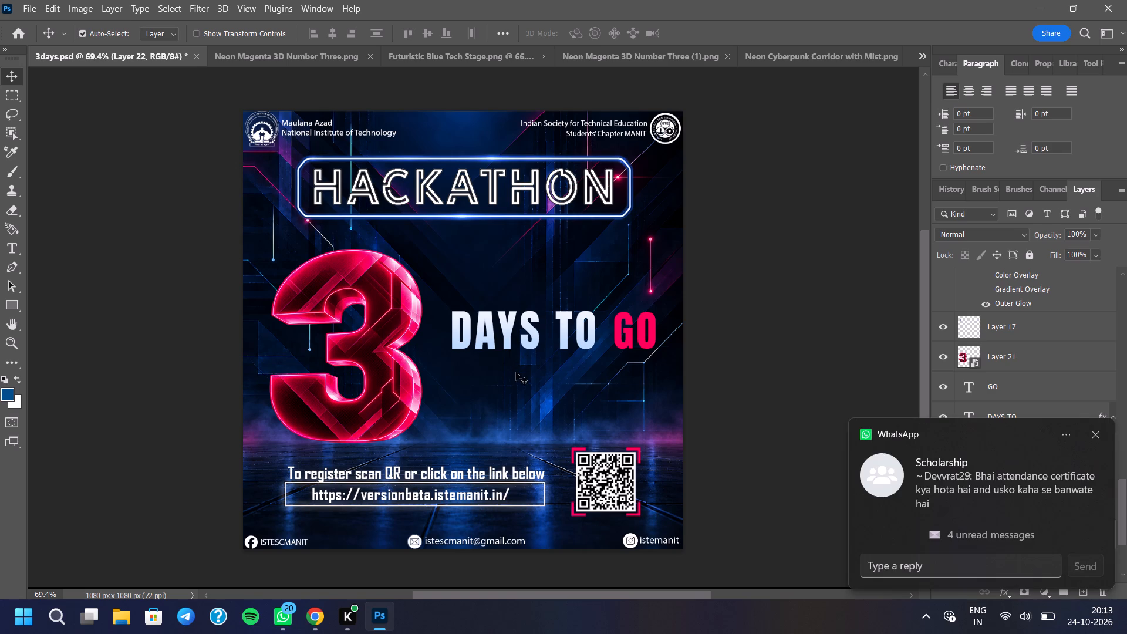
click(1098, 430)
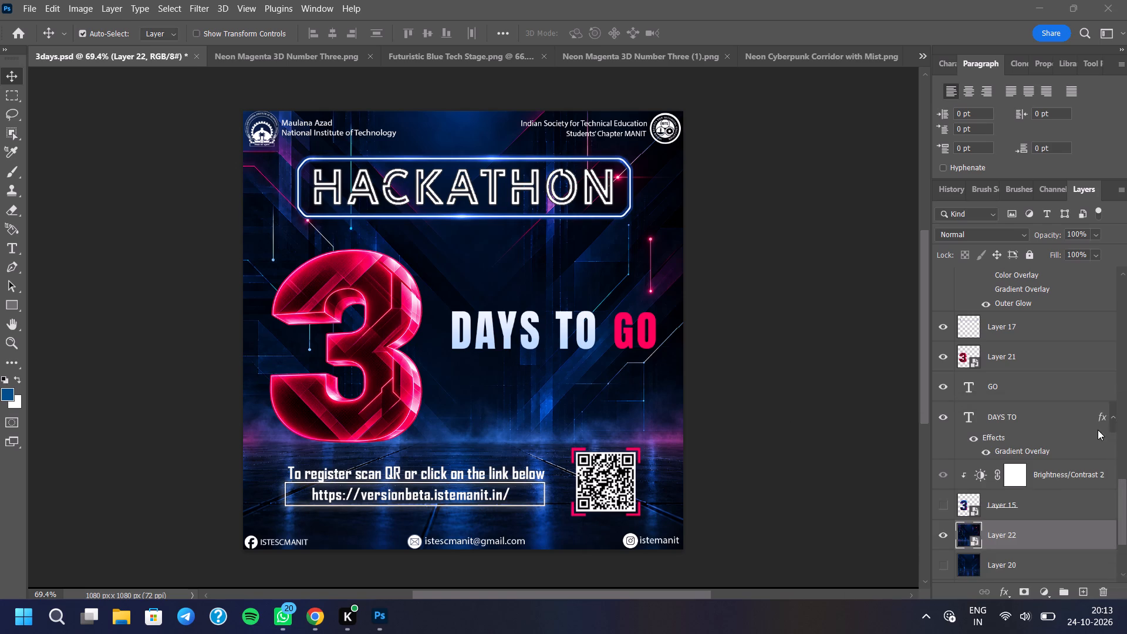
Examine the countdown poster with its new misty background, both close up and as a whole.
scroll(581, 404, up, 3)
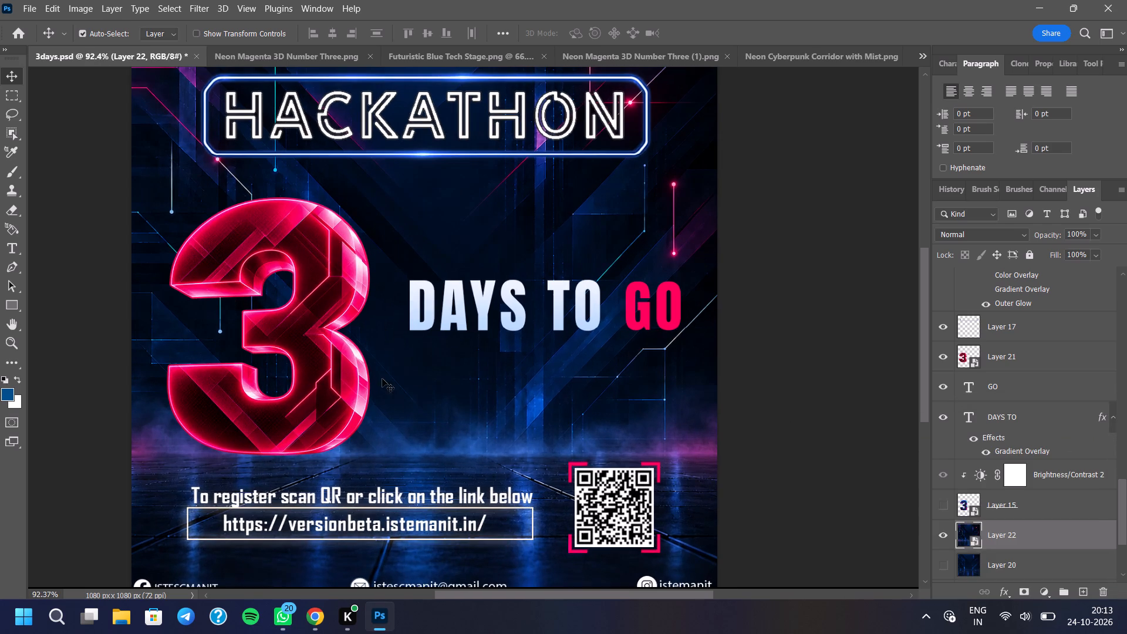
scroll(363, 374, up, 6)
scroll(398, 385, down, 7)
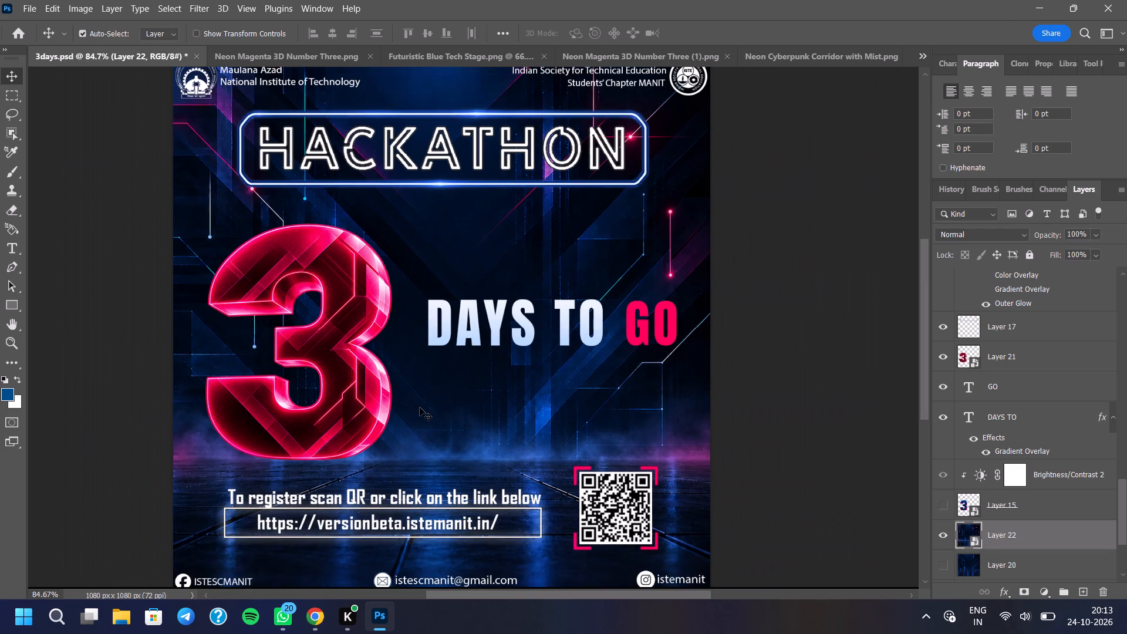
scroll(420, 414, down, 3)
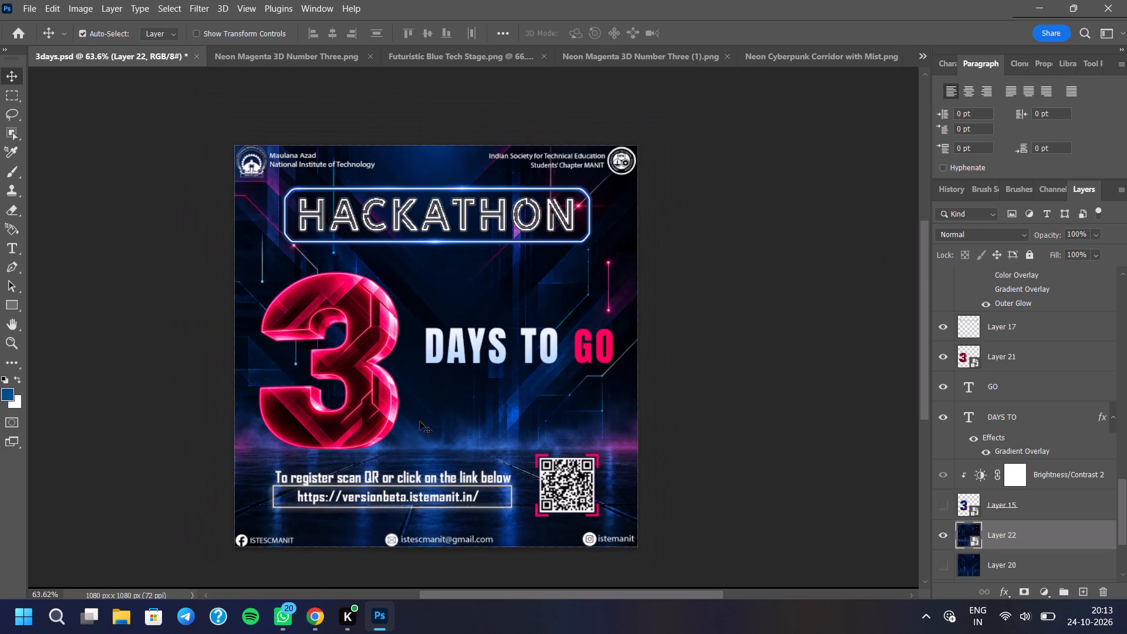
scroll(420, 421, down, 1)
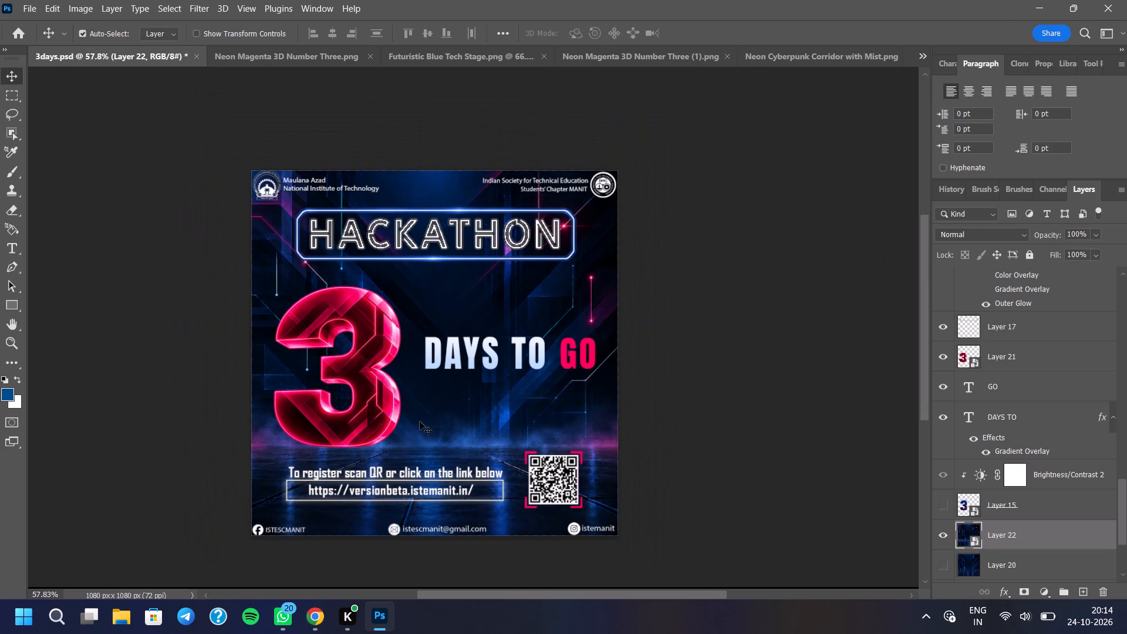
Move the glowing red 3 about 18 px closer to the DAYS TO text, leaving a 48 px gap between them.
click(390, 404)
drag(390, 403, 394, 402)
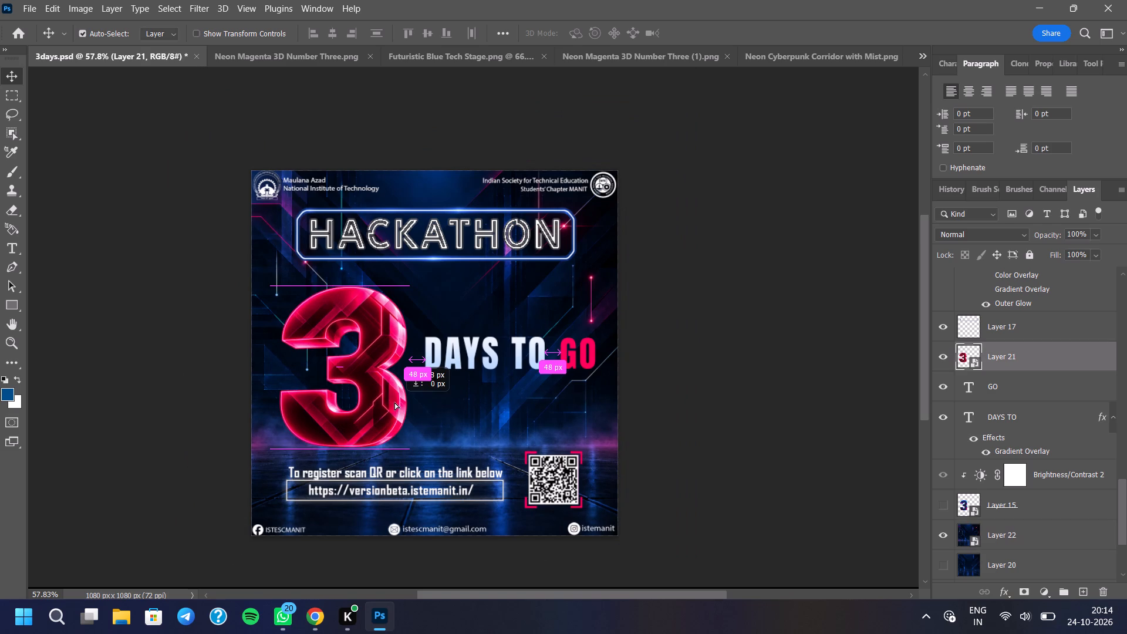
drag(394, 402, 399, 403)
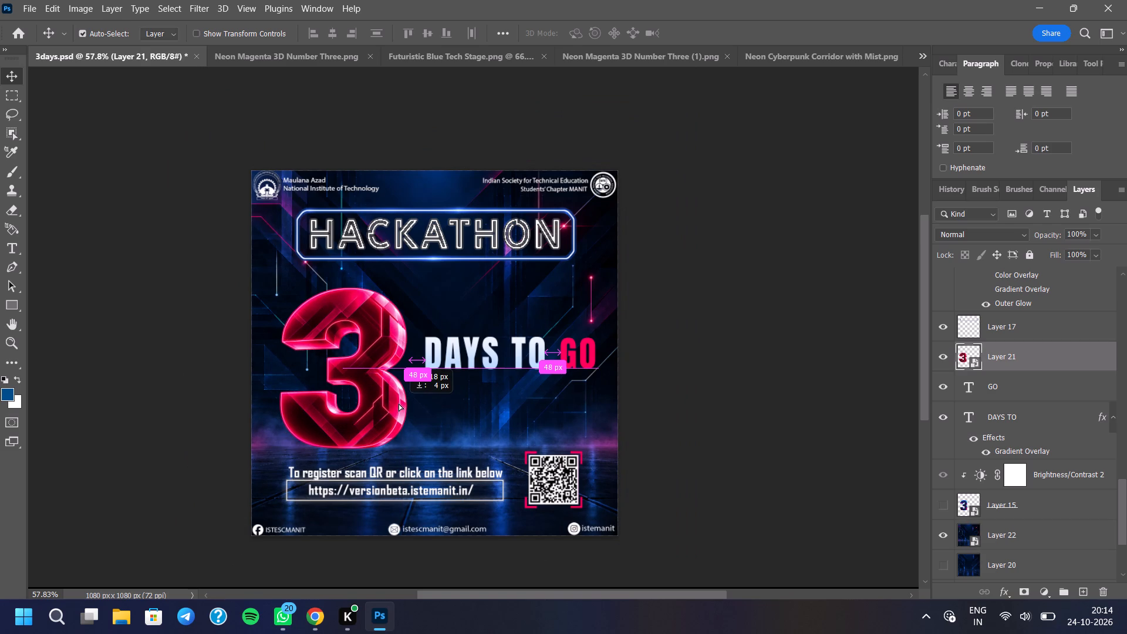
drag(399, 403, 399, 401)
Add a new empty layer directly above the red 3 layer (Layer 21).
scroll(462, 384, up, 3)
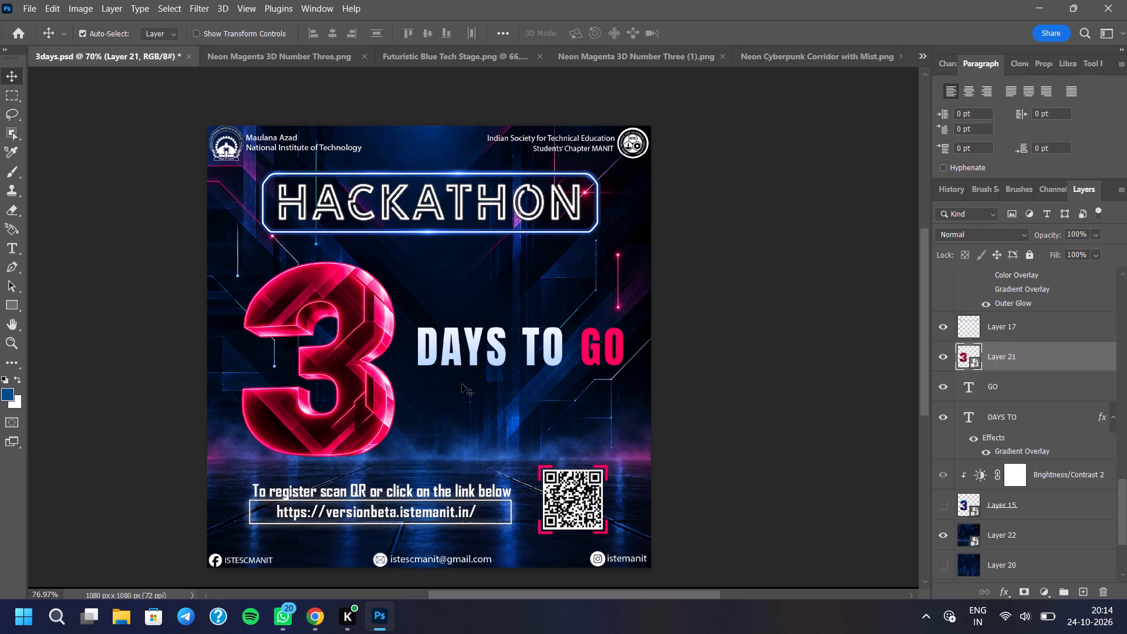
scroll(237, 242, up, 12)
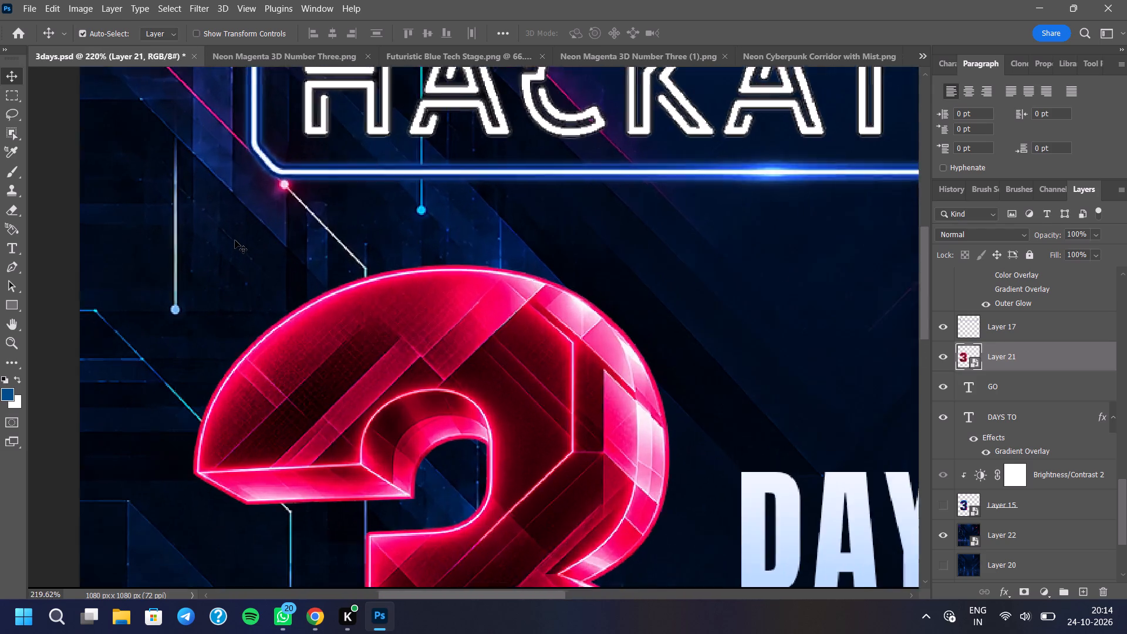
scroll(235, 240, up, 4)
scroll(235, 240, down, 6)
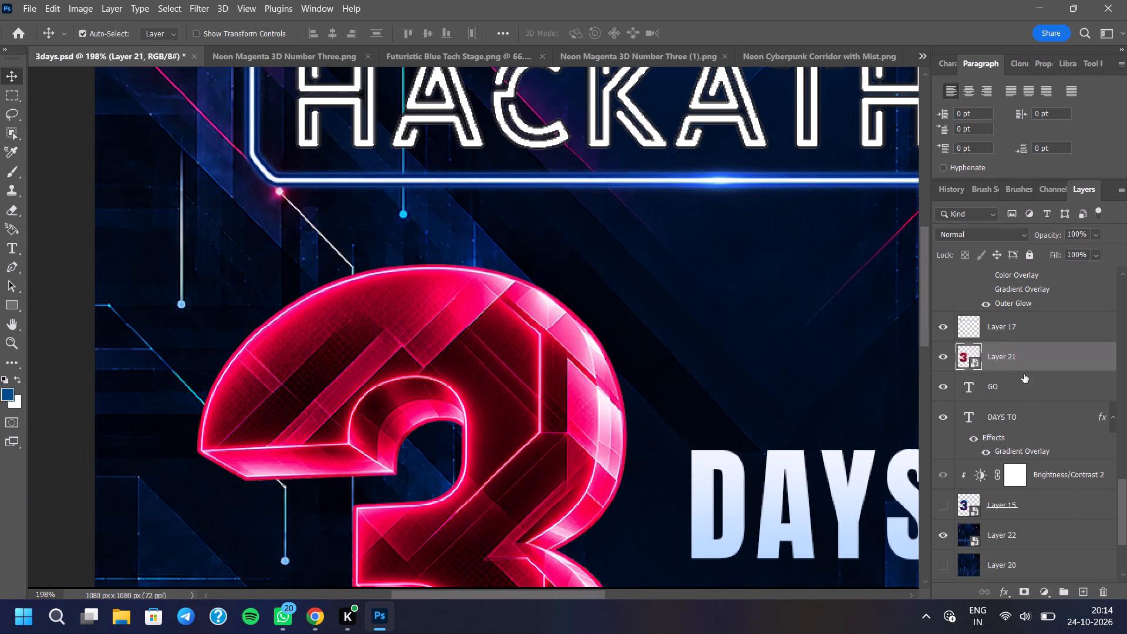
click(1081, 591)
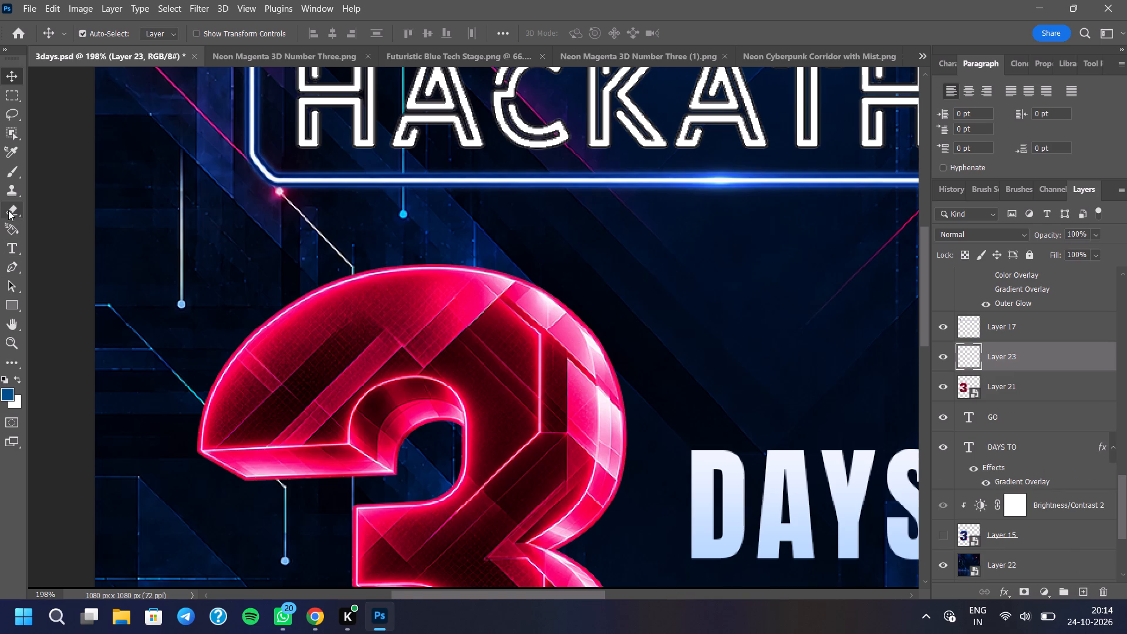
Paint out the pale vertical line above the 3's upper-left curve with an 89 px Hard Round brush in sampled dark navy #000919.
click(12, 172)
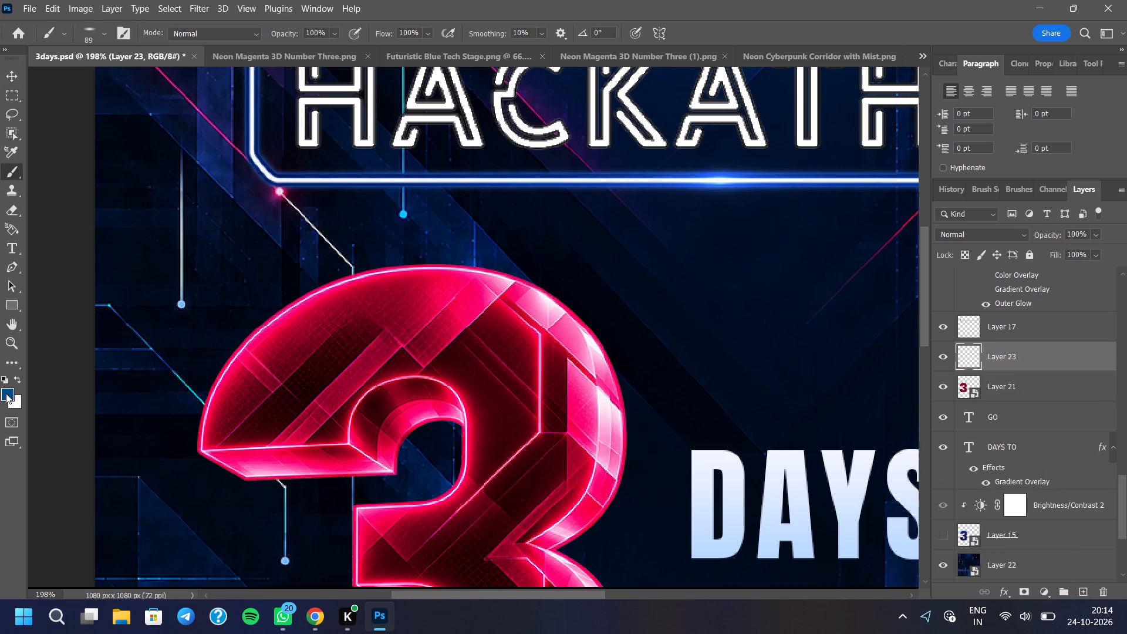
click(6, 393)
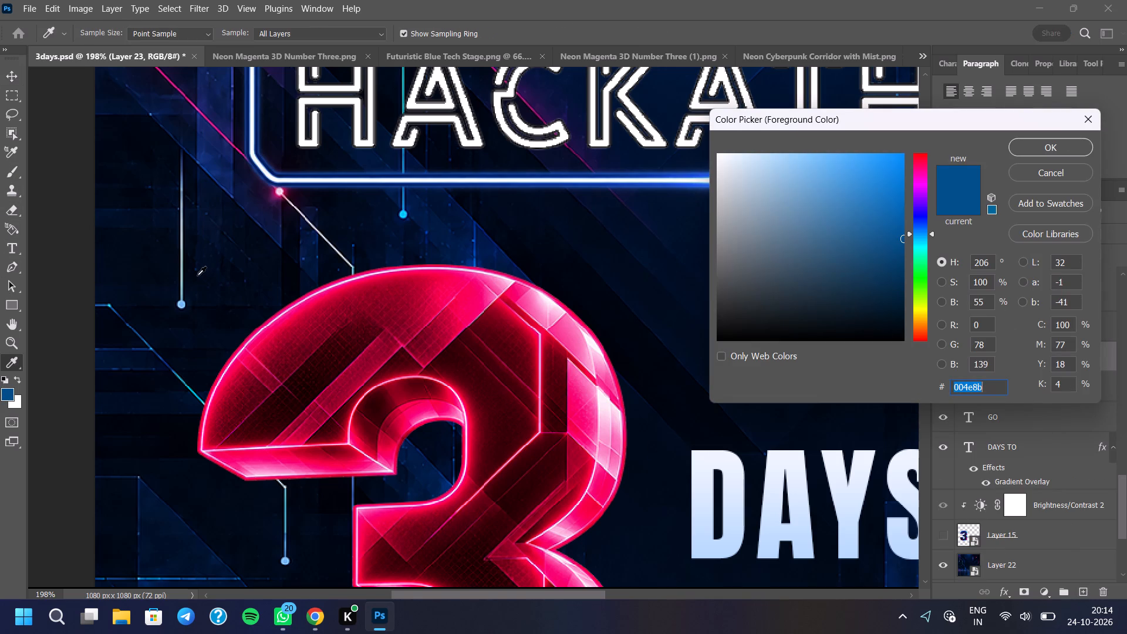
click(155, 207)
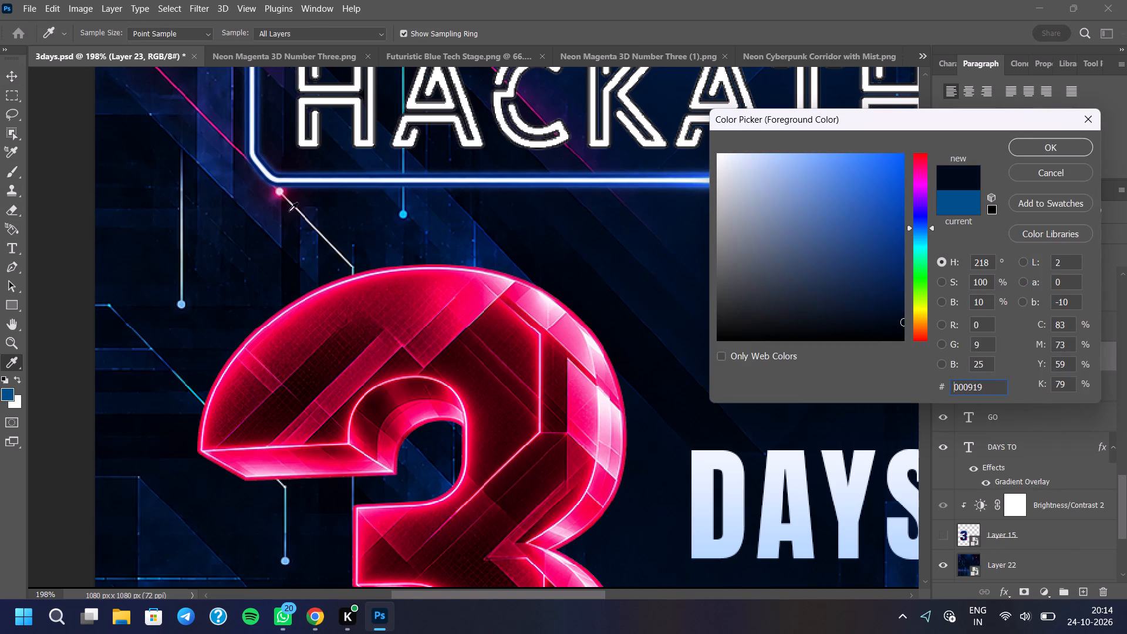
click(1078, 149)
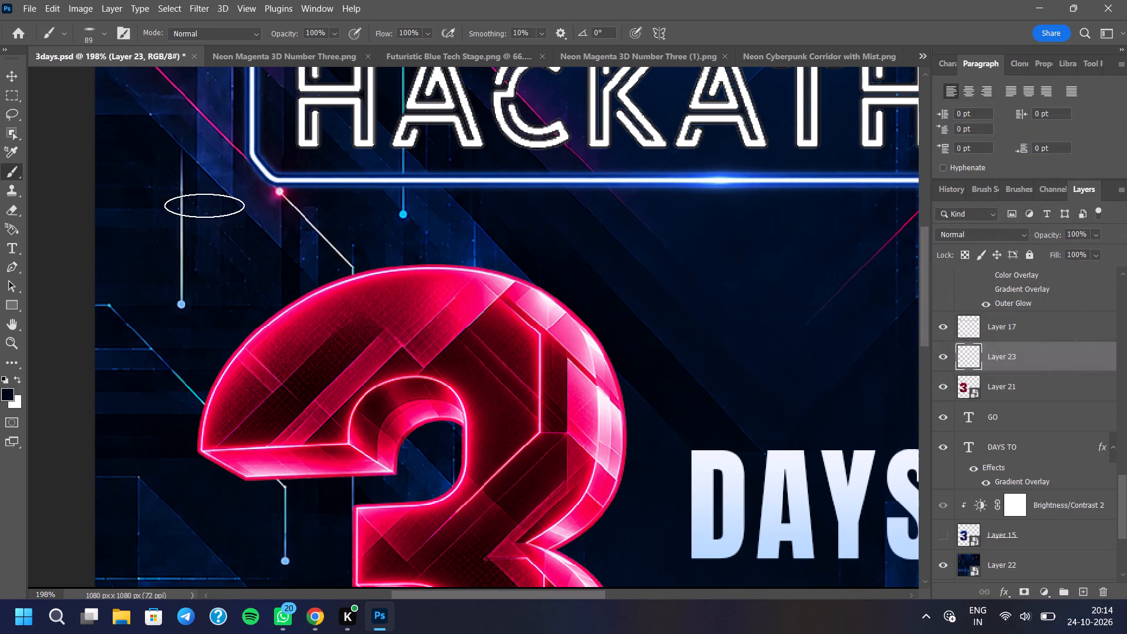
right_click(185, 187)
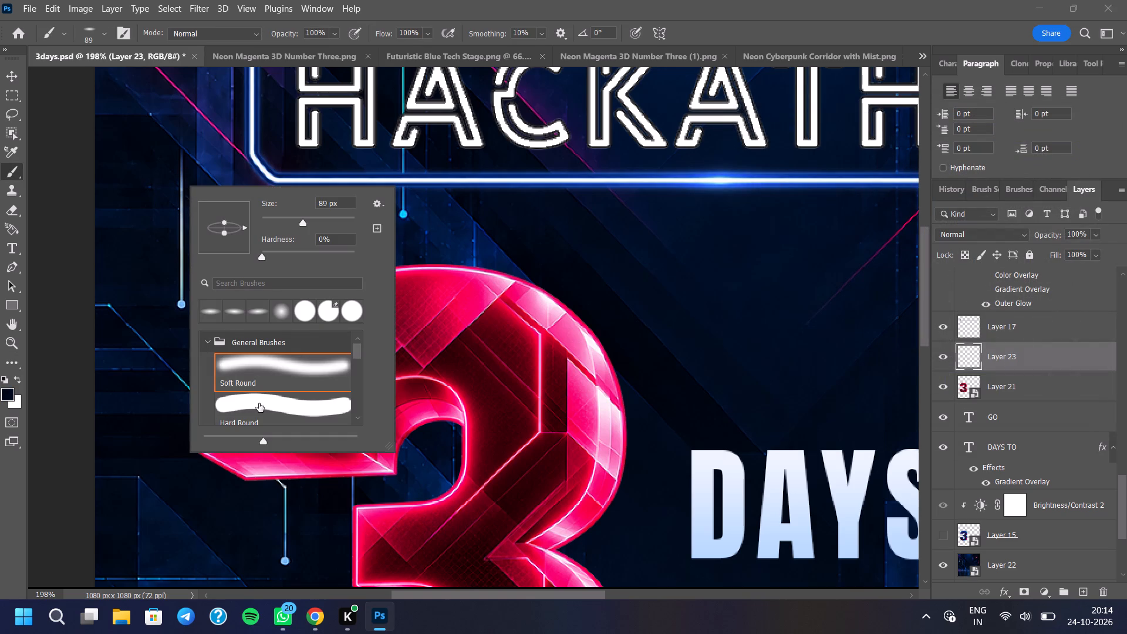
click(259, 403)
click(144, 230)
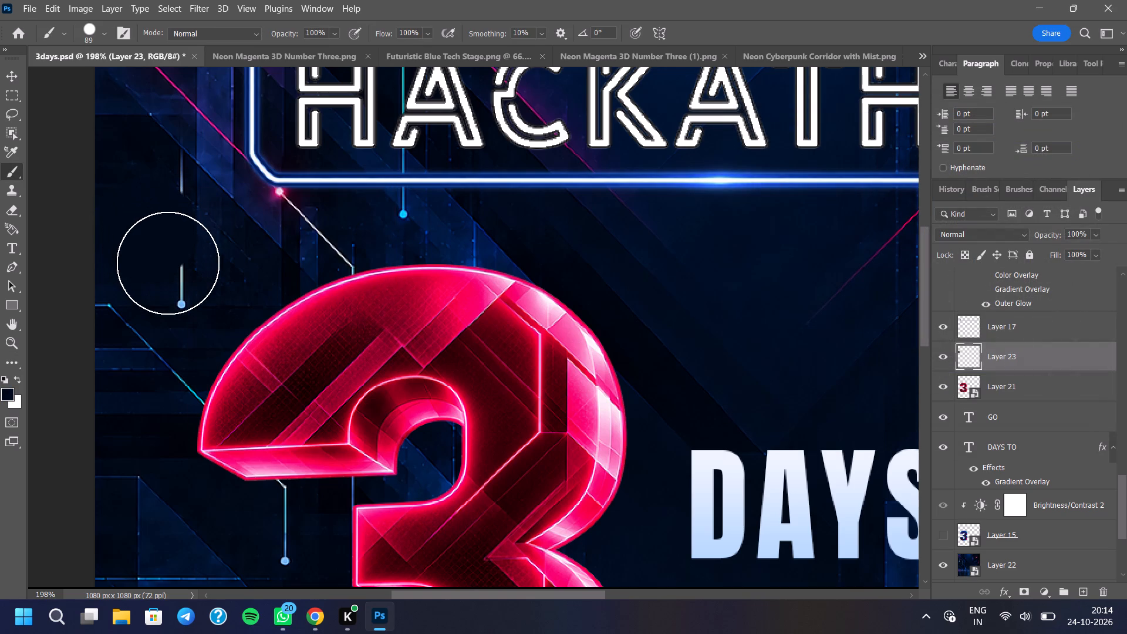
click(168, 265)
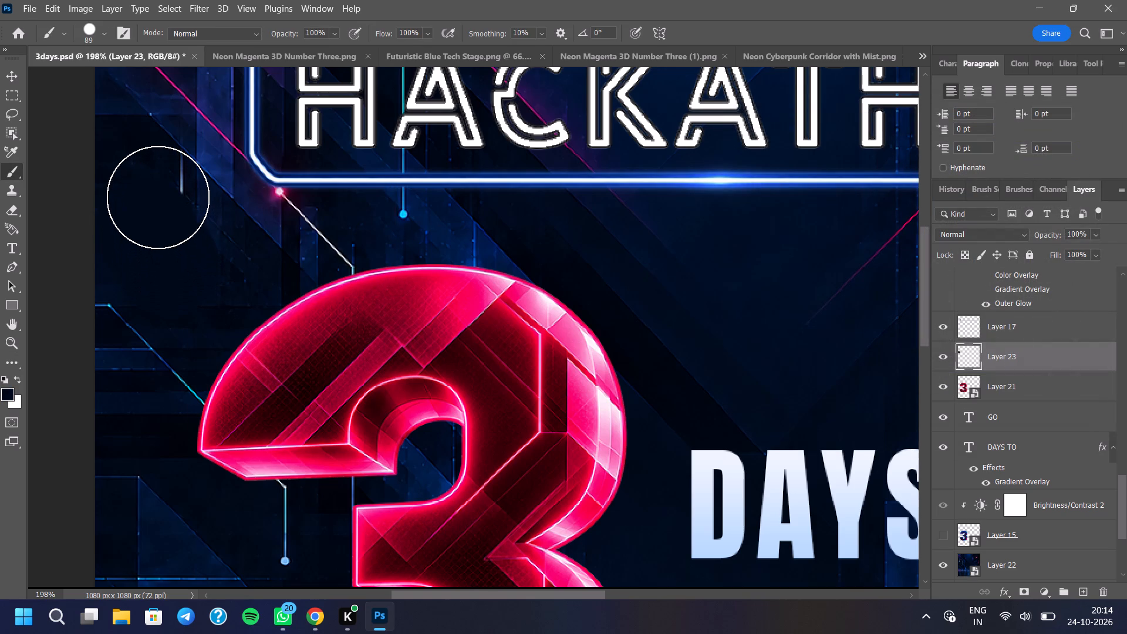
click(151, 193)
Paint over the upper dot and upper part of the pink vertical line above GO with the same dark navy brush.
scroll(185, 295, down, 8)
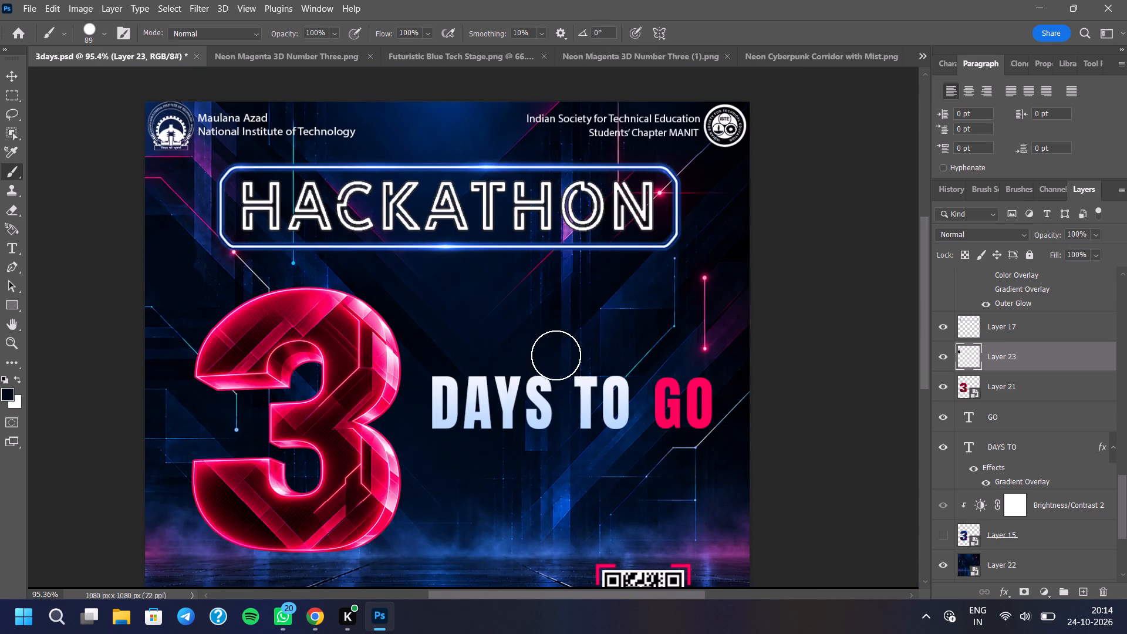
scroll(565, 348, down, 3)
scroll(668, 300, down, 3)
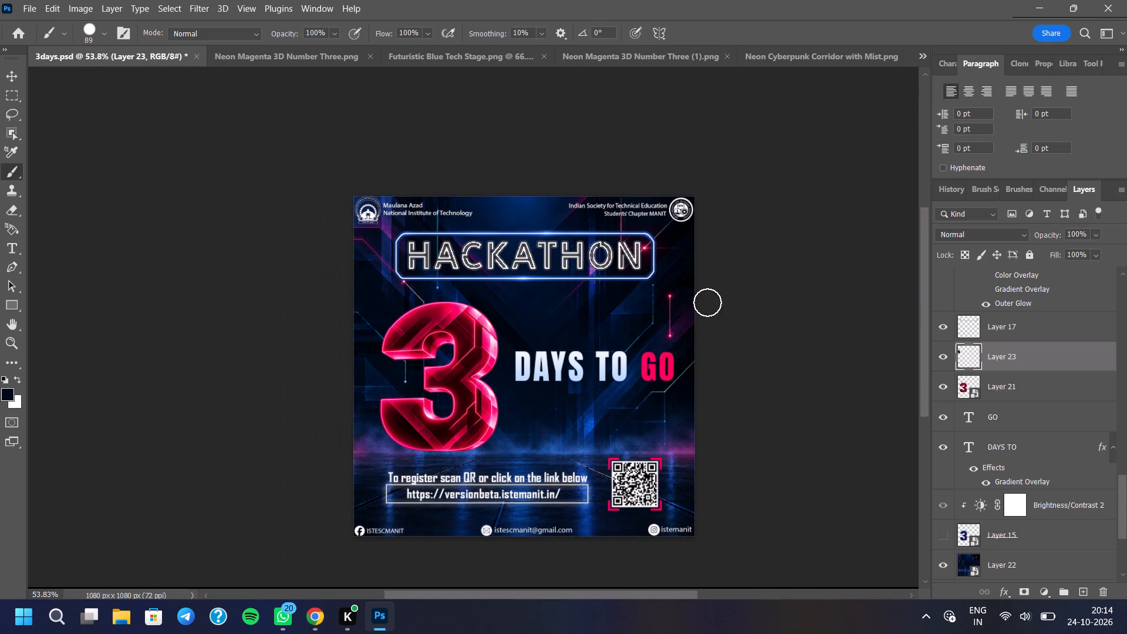
scroll(711, 333, up, 8)
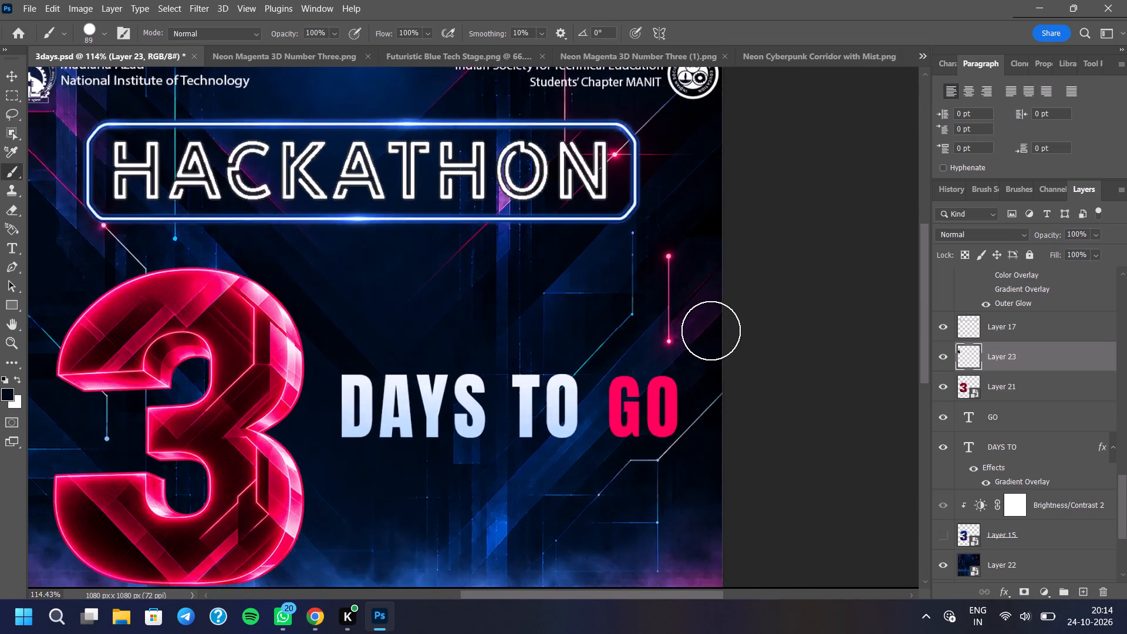
scroll(711, 331, up, 5)
click(660, 216)
click(646, 221)
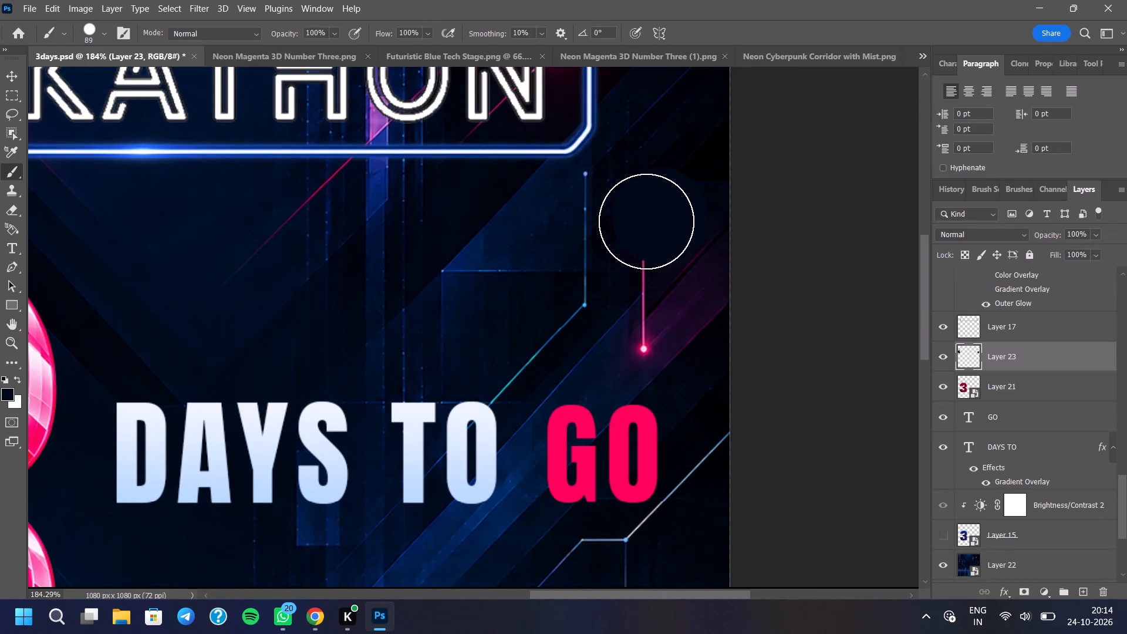
click(637, 228)
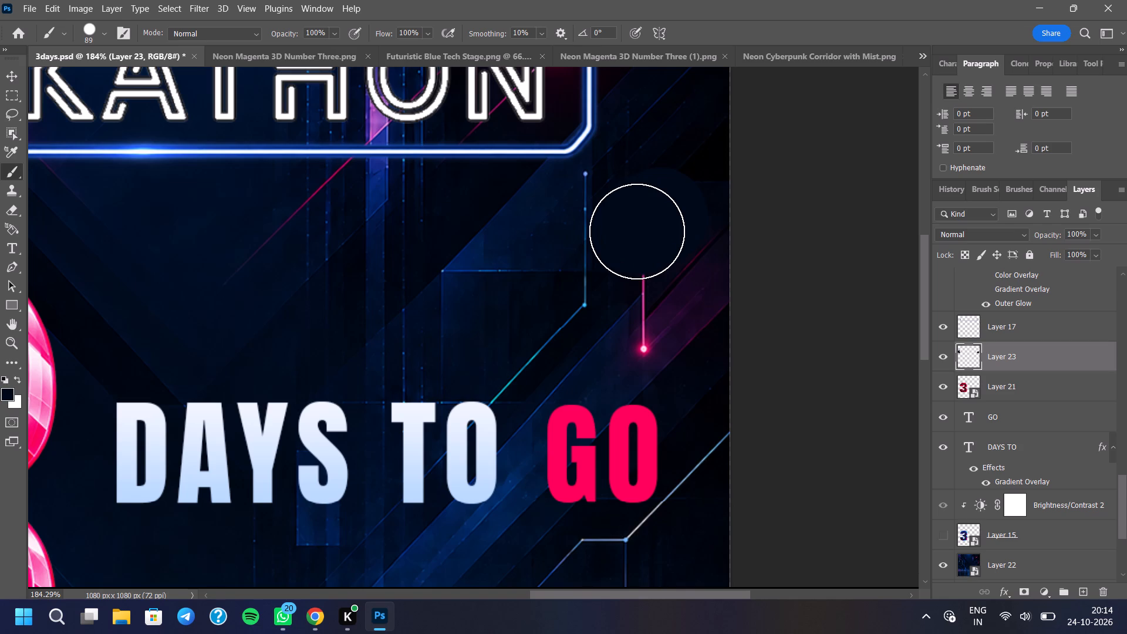
click(638, 237)
Examine the retouched poster as a whole and the red 3 close up.
scroll(663, 215, down, 7)
scroll(631, 432, down, 3)
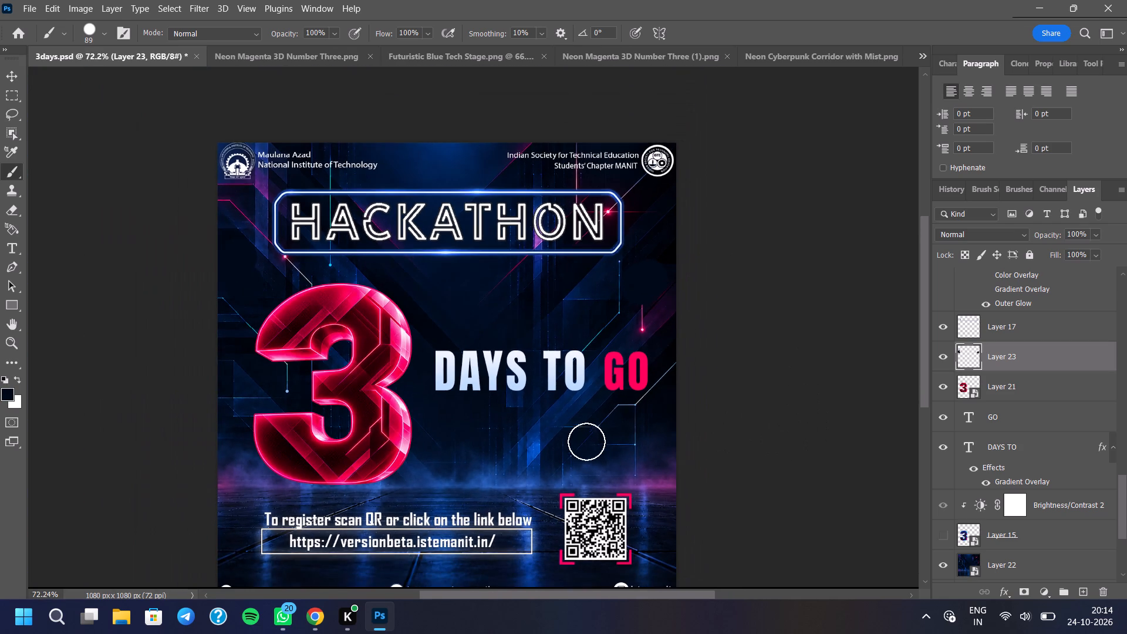
scroll(562, 341, down, 3)
scroll(559, 400, up, 2)
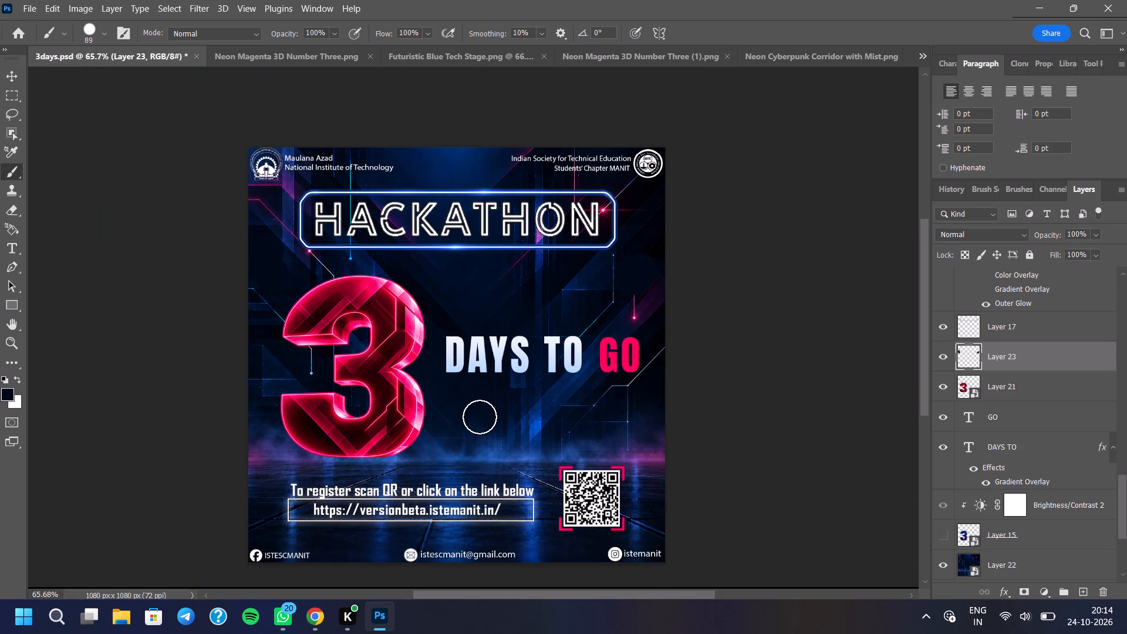
scroll(377, 398, up, 8)
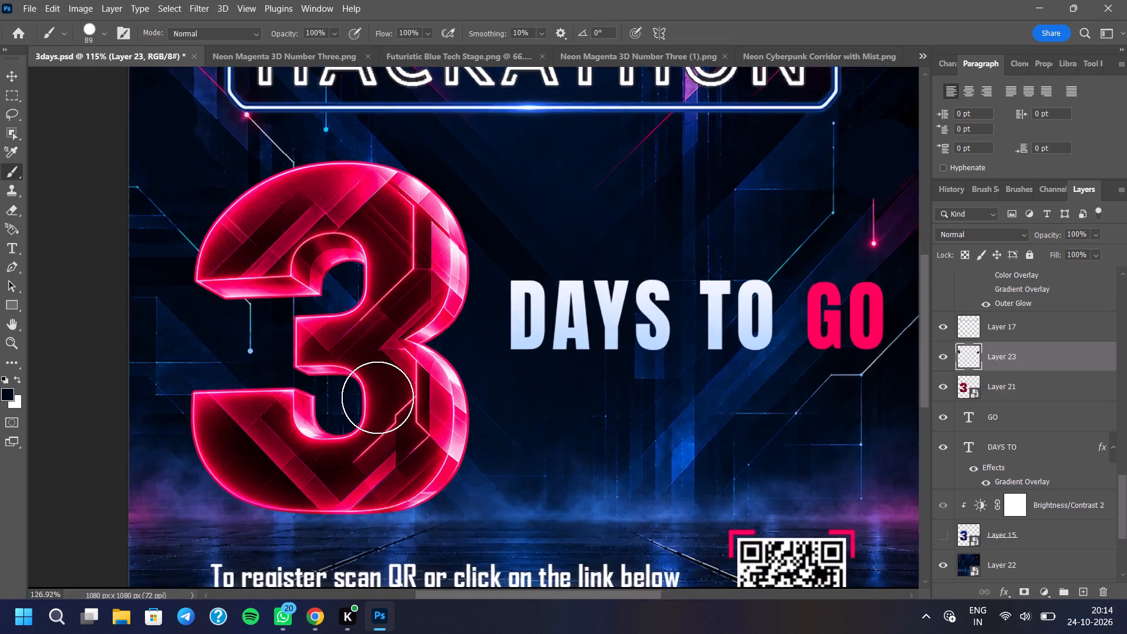
scroll(377, 397, up, 4)
scroll(377, 397, down, 7)
Add a Brightness/Contrast adjustment above the red 3 layer, float its properties over the canvas and clip it to that layer.
click(1069, 399)
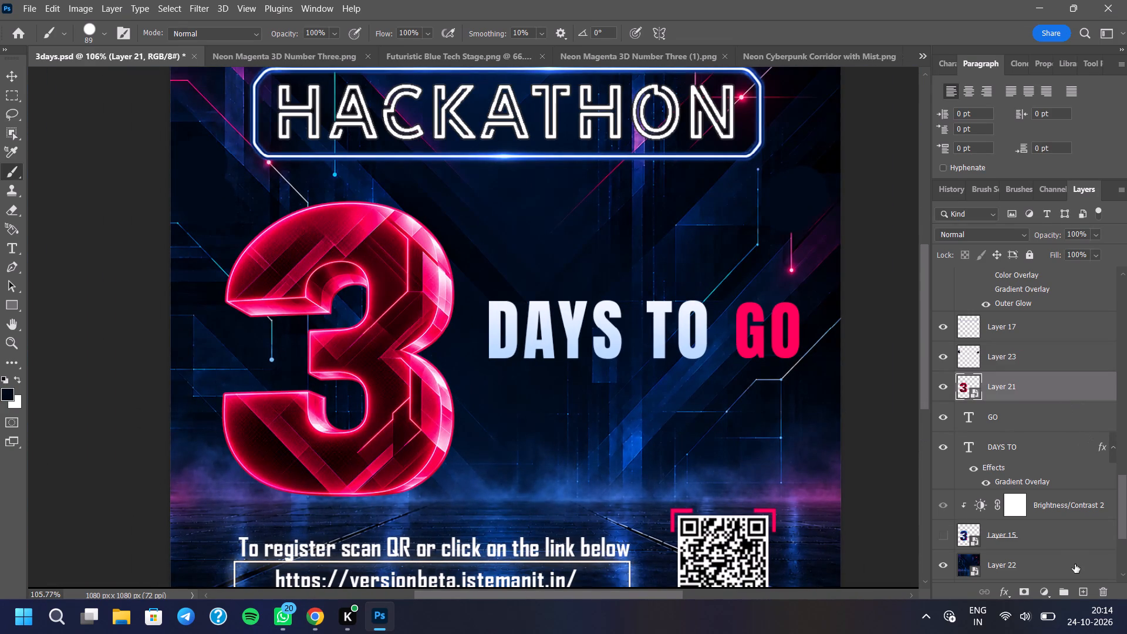
click(1045, 596)
click(1063, 385)
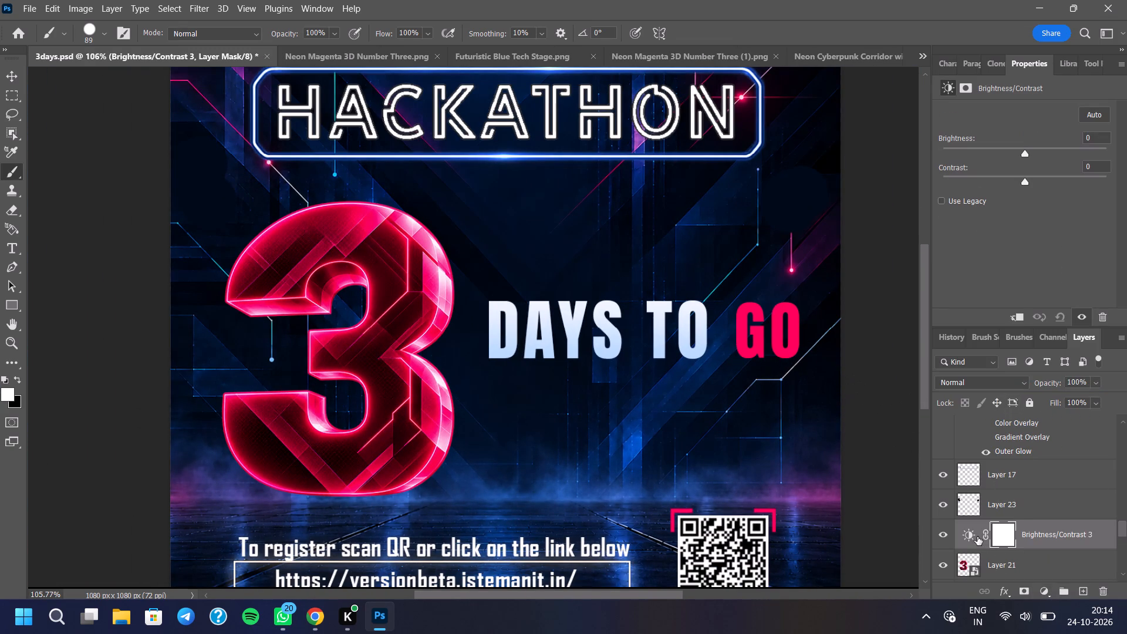
drag(1030, 63, 1023, 69)
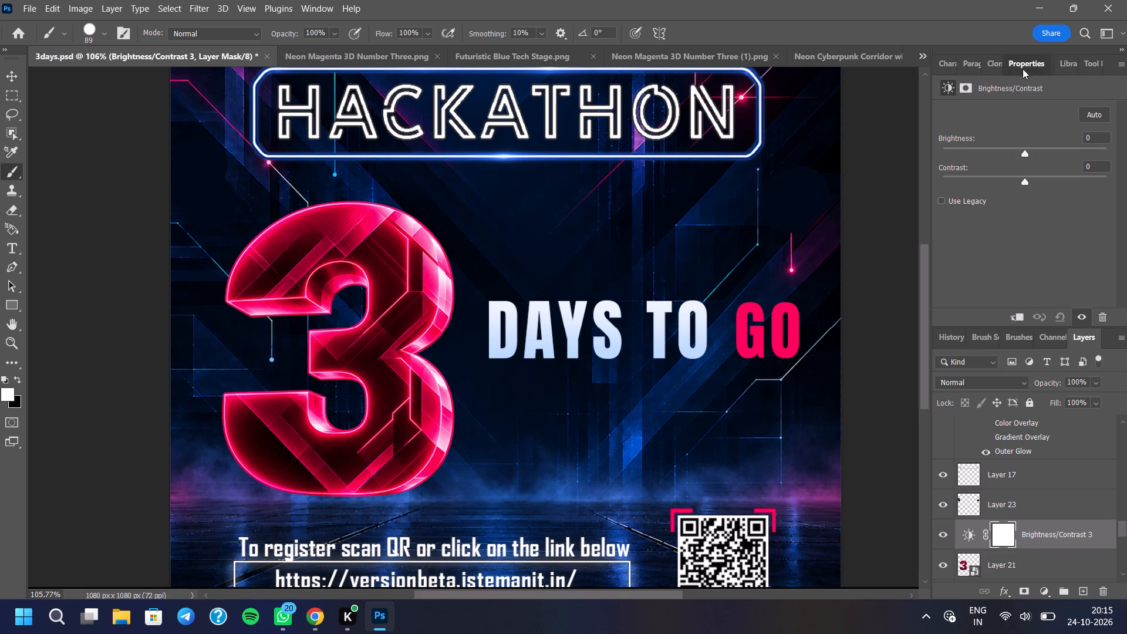
drag(1023, 69, 723, 168)
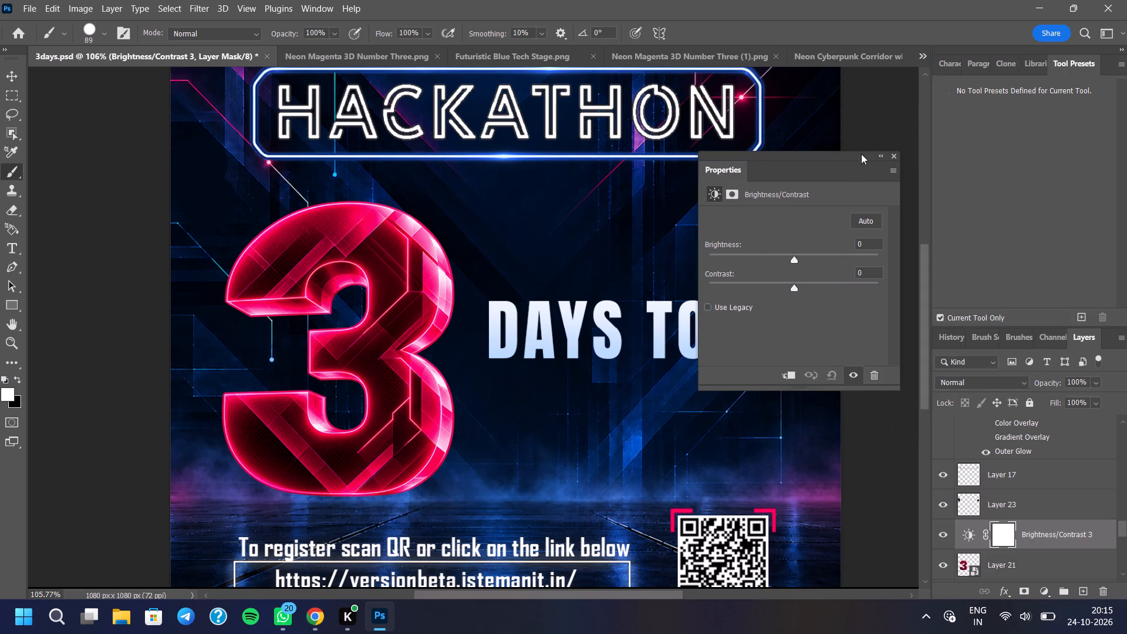
click(970, 65)
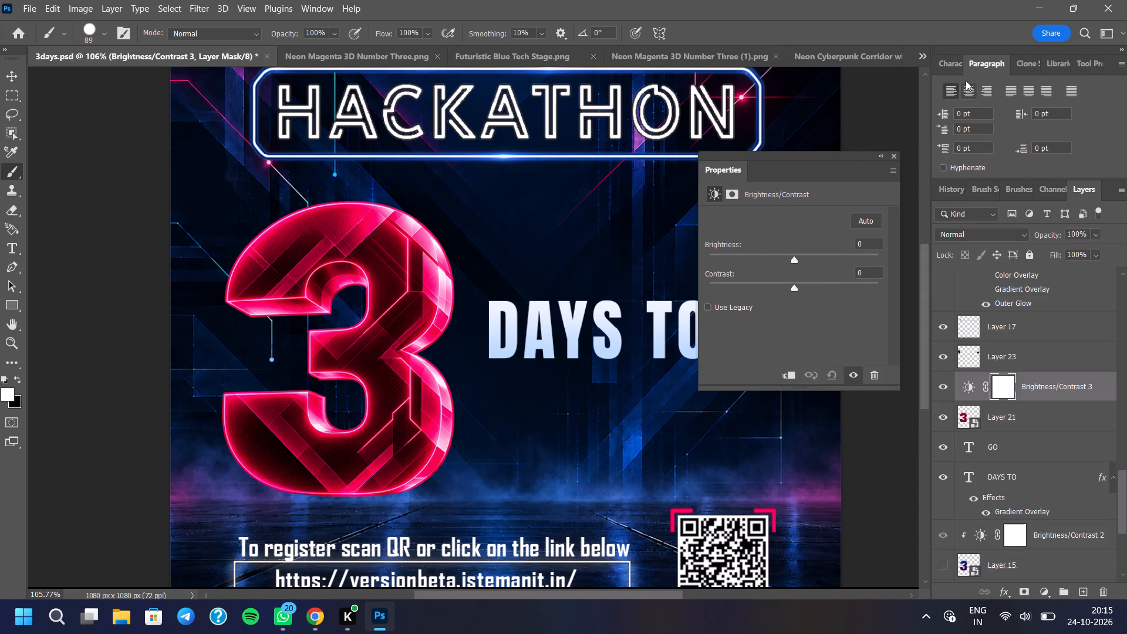
click(788, 377)
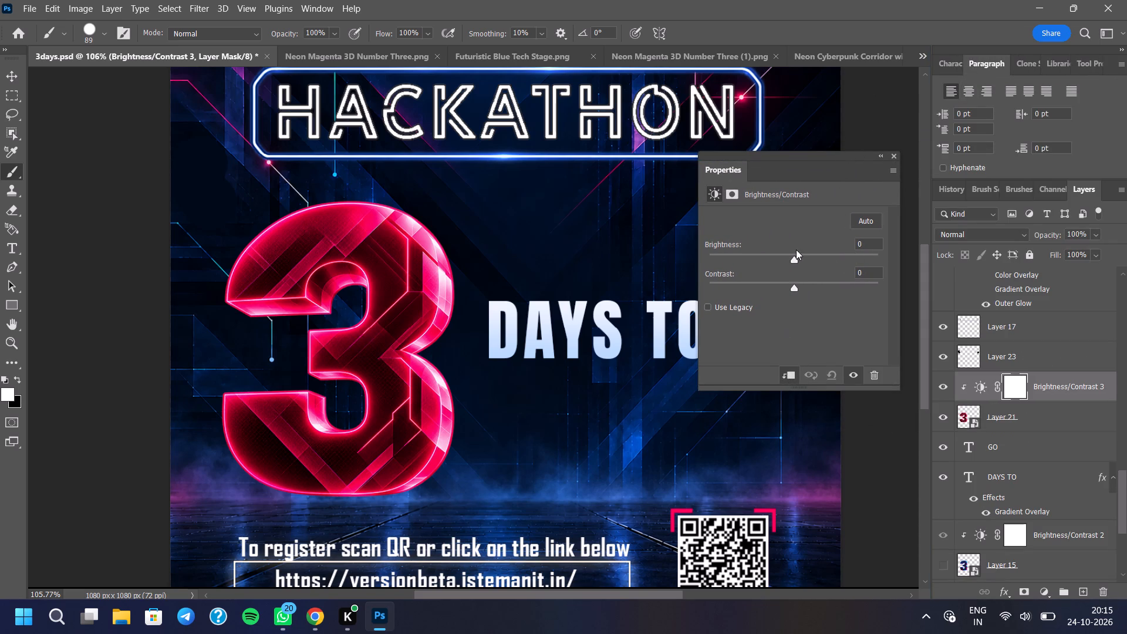
Set the red 3's adjustment to Brightness -17 and Contrast -50, and compare the poster with and without it.
drag(792, 254, 784, 266)
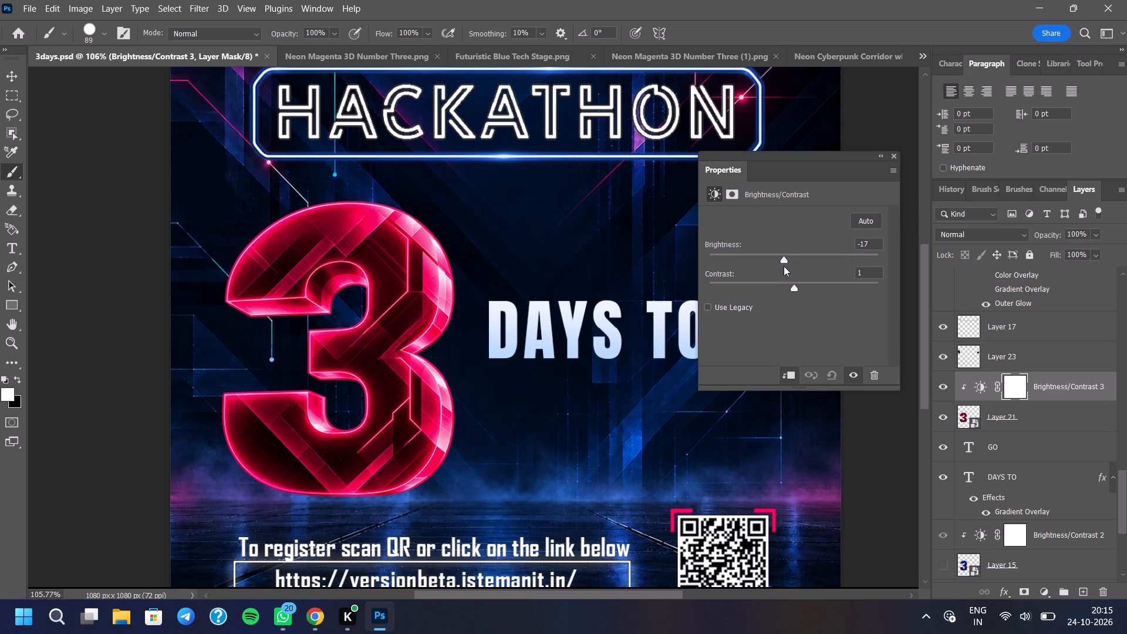
drag(798, 294, 901, 293)
drag(792, 282, 685, 306)
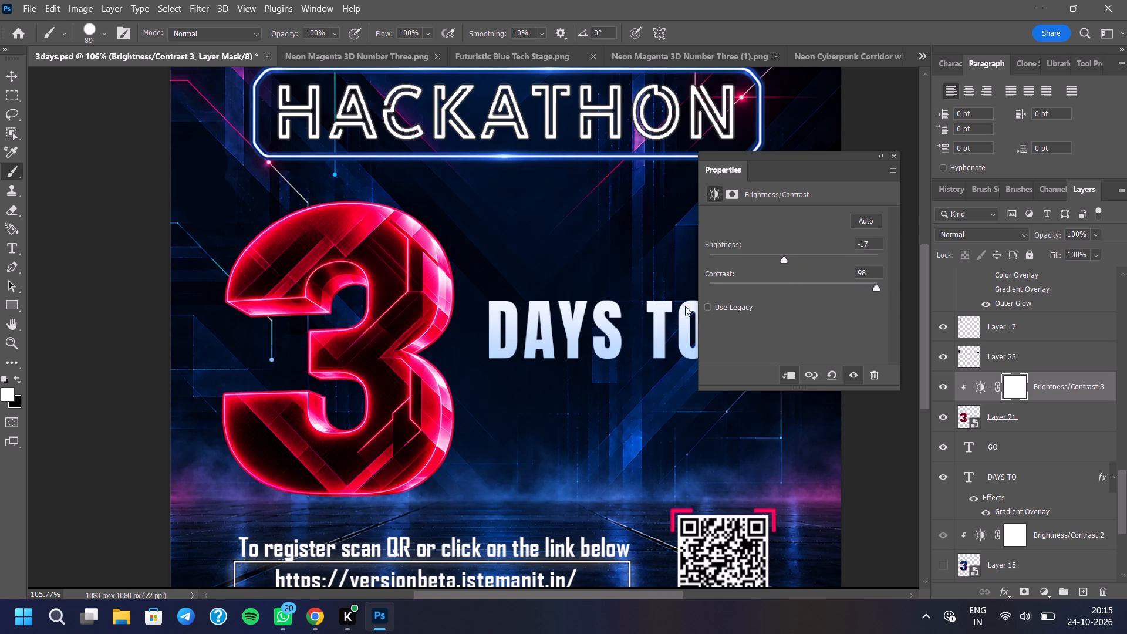
drag(685, 306, 650, 313)
scroll(514, 333, down, 5)
scroll(388, 372, down, 3)
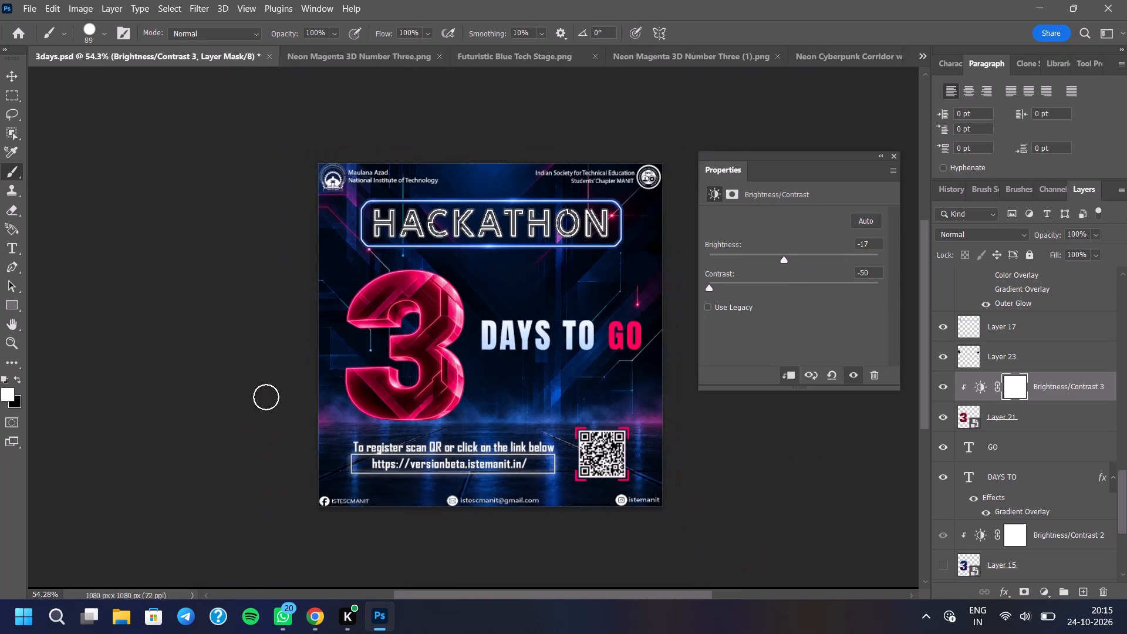
scroll(633, 297, up, 3)
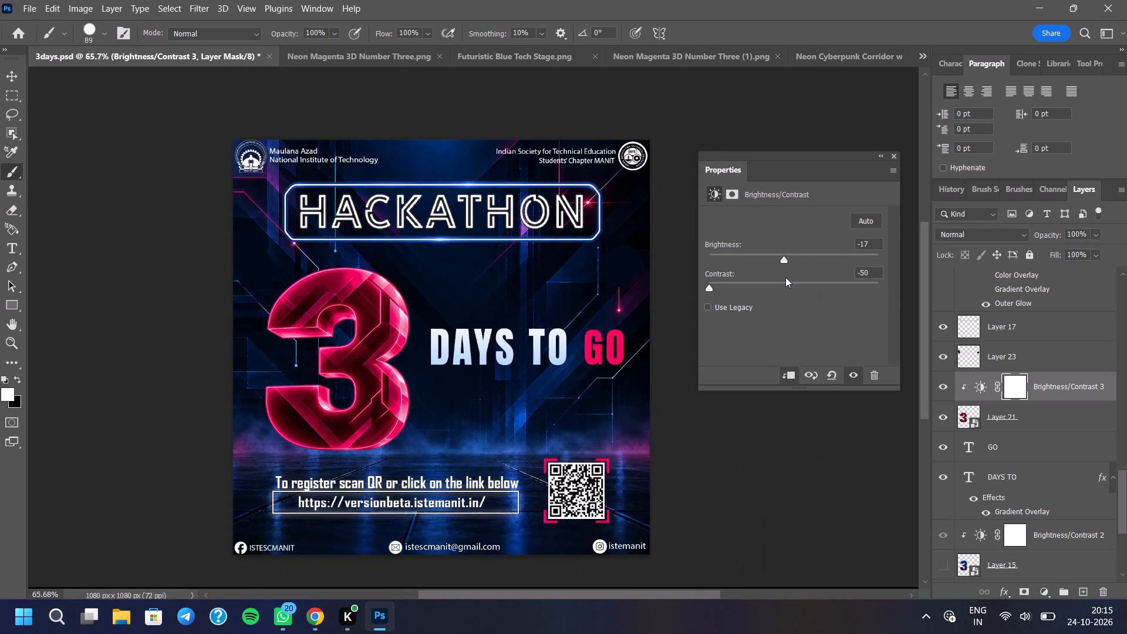
click(856, 371)
click(857, 371)
Try brighter and darker settings on the red 3's adjustment and set its Brightness to -13.
drag(779, 250, 789, 250)
drag(780, 260, 832, 268)
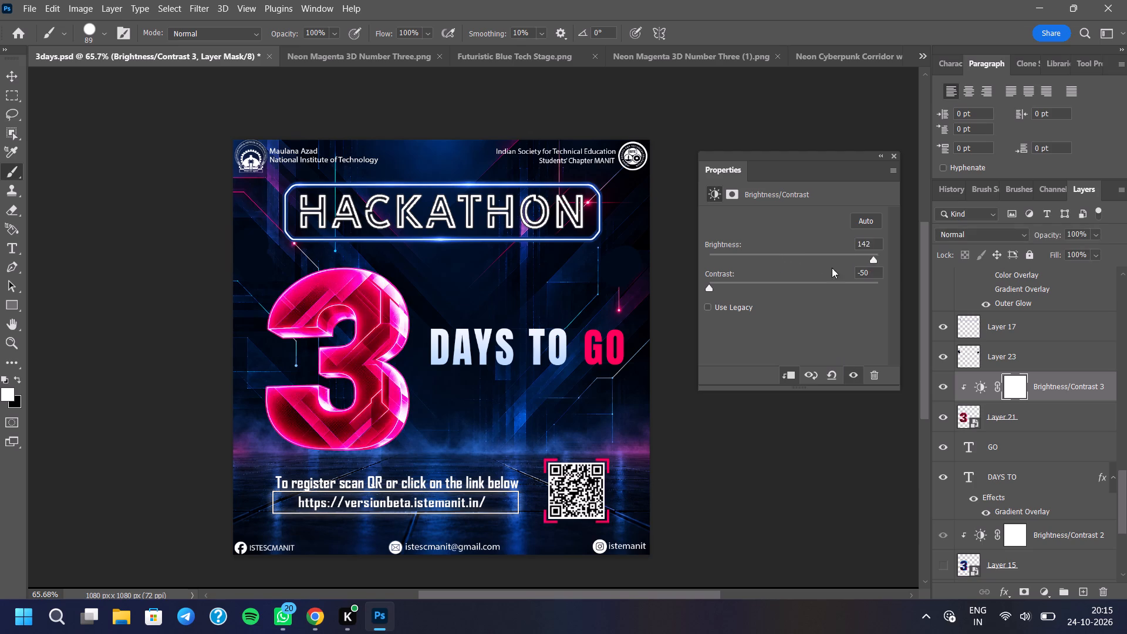
drag(832, 268, 787, 269)
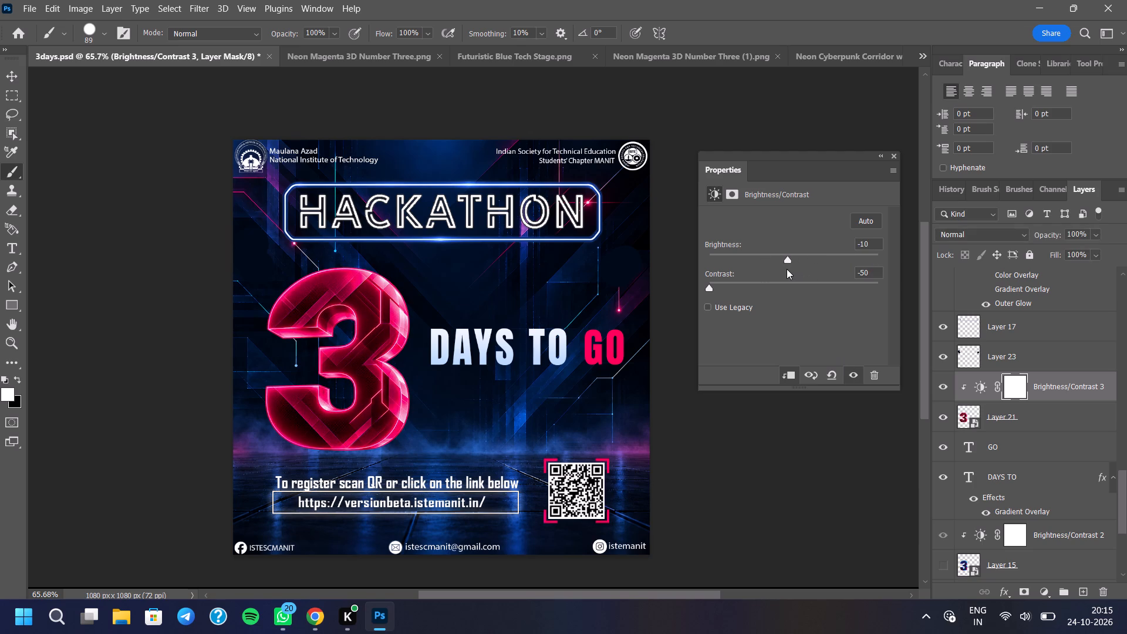
drag(787, 269, 791, 269)
drag(791, 269, 786, 271)
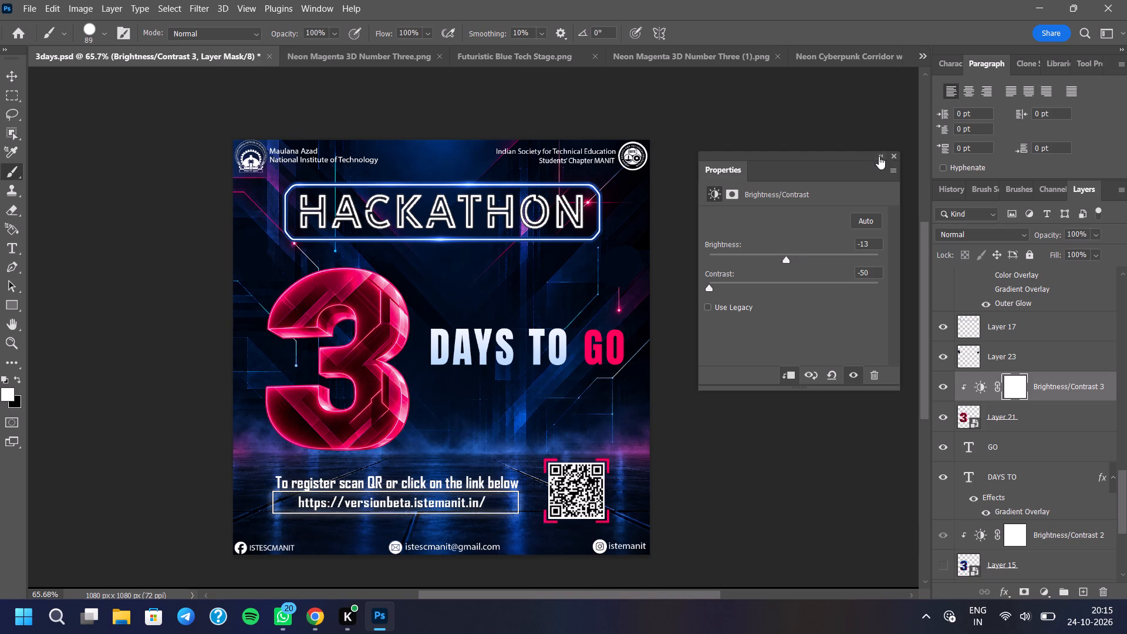
Collapse the floating adjustment properties to an icon and dock it beside the workspace's other docked panels.
click(879, 156)
drag(710, 170, 821, 178)
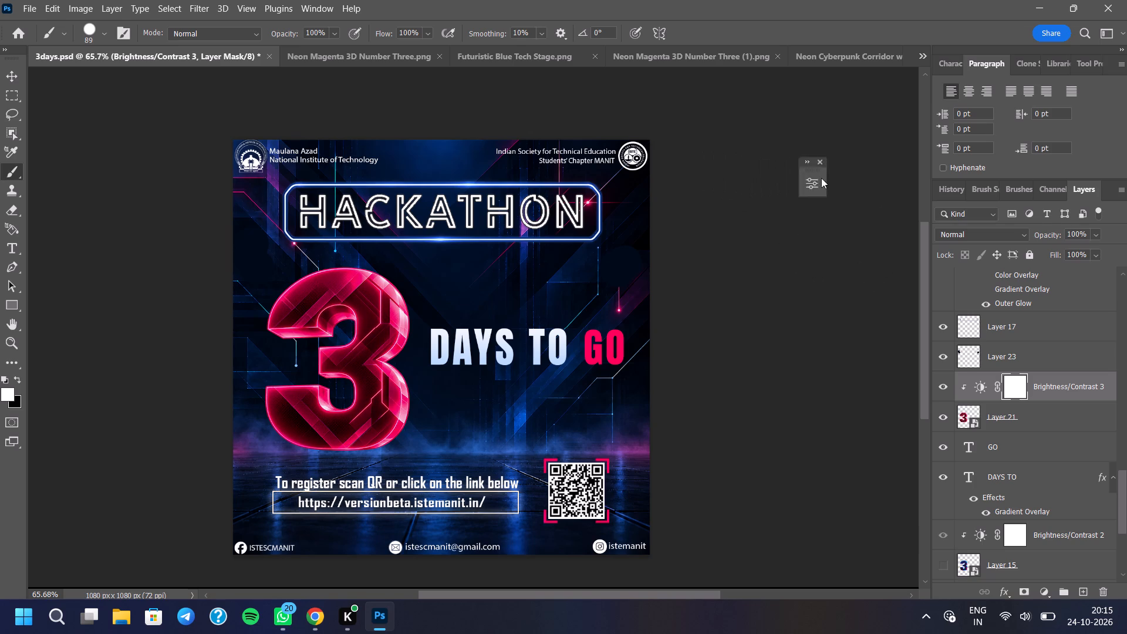
drag(821, 178, 924, 191)
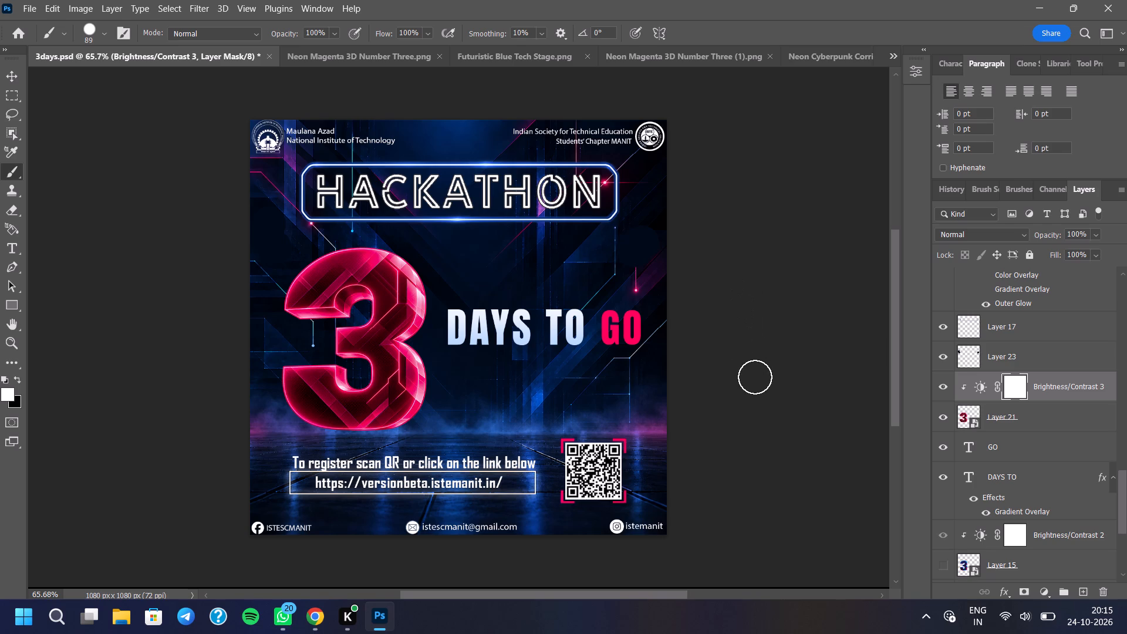
On a new layer above the 3's adjustment, dab a dark shadow along the 3's base with an 89 px soft flattened brush.
scroll(327, 430, up, 10)
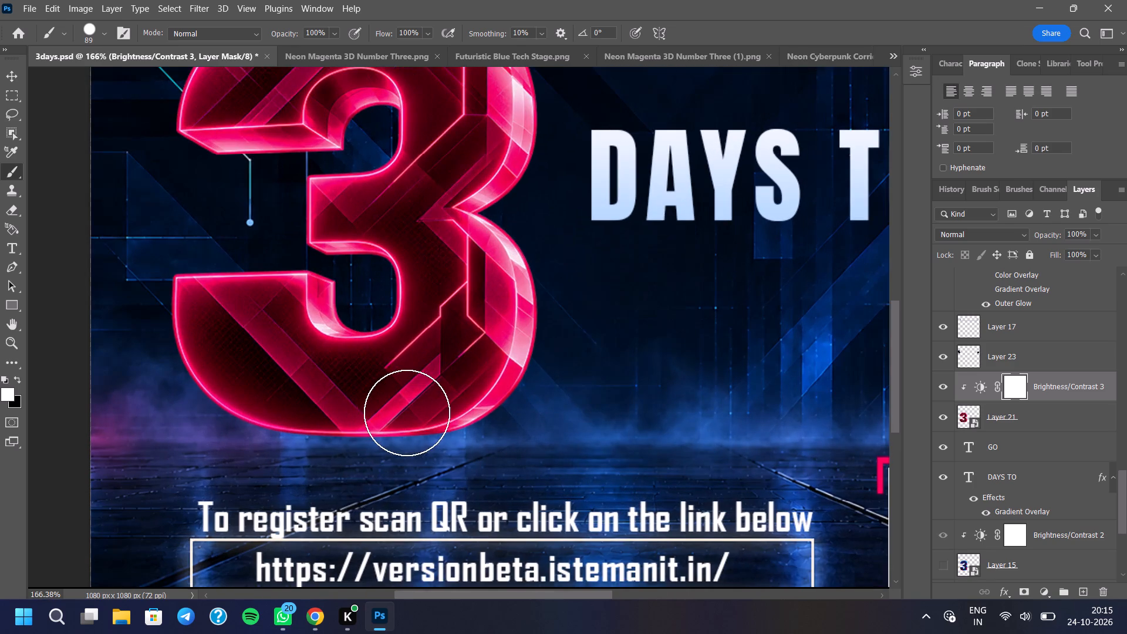
click(1090, 589)
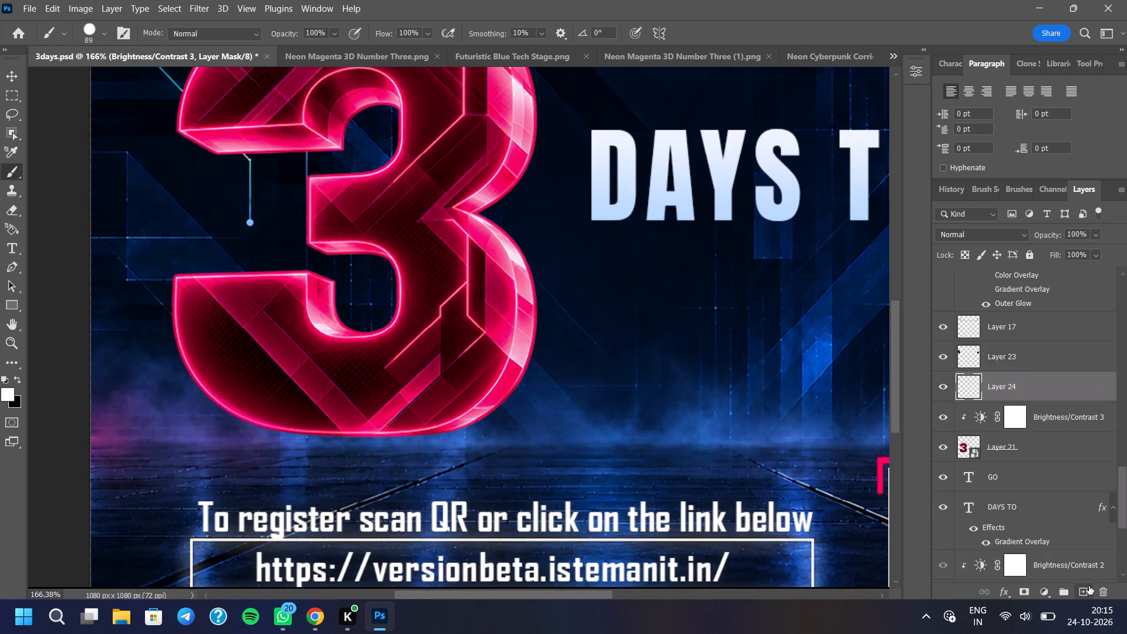
right_click(389, 301)
click(437, 465)
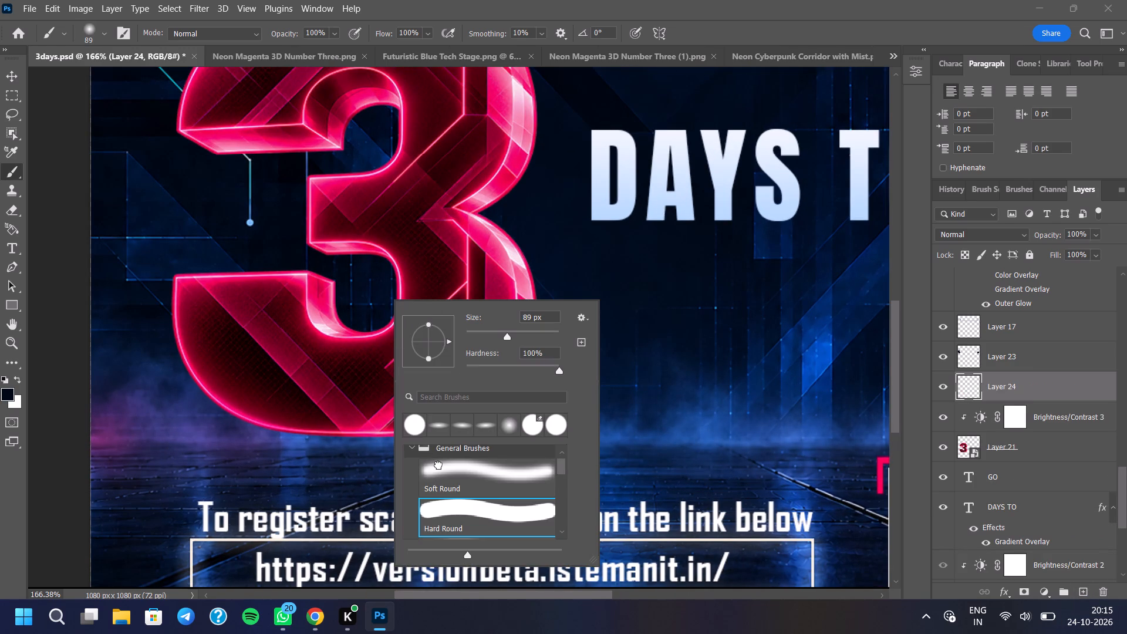
click(466, 426)
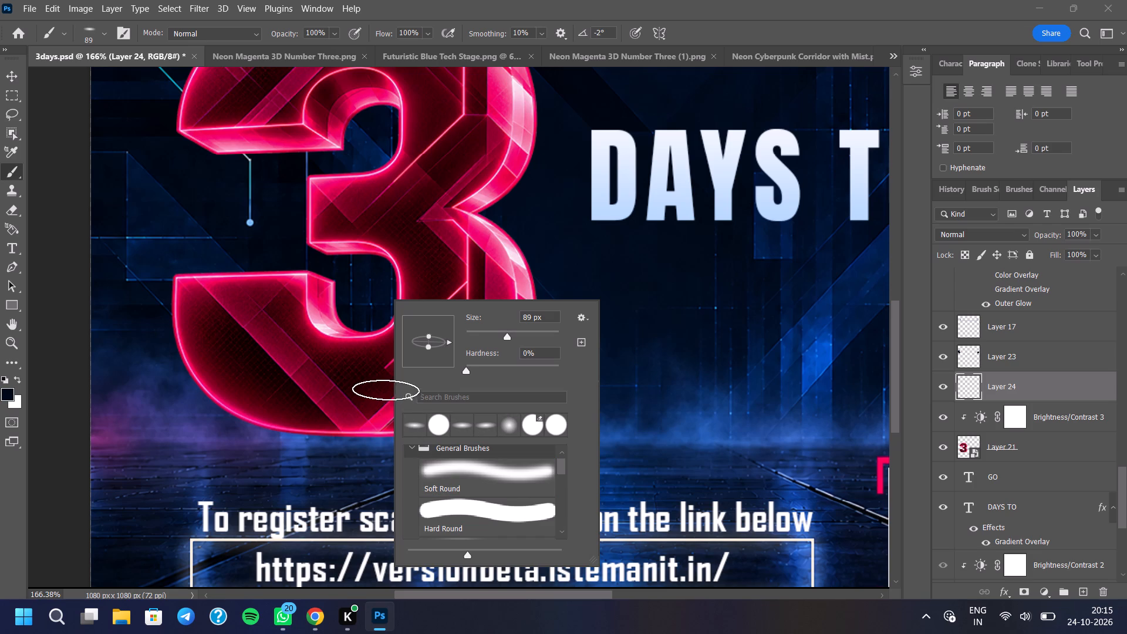
click(79, 414)
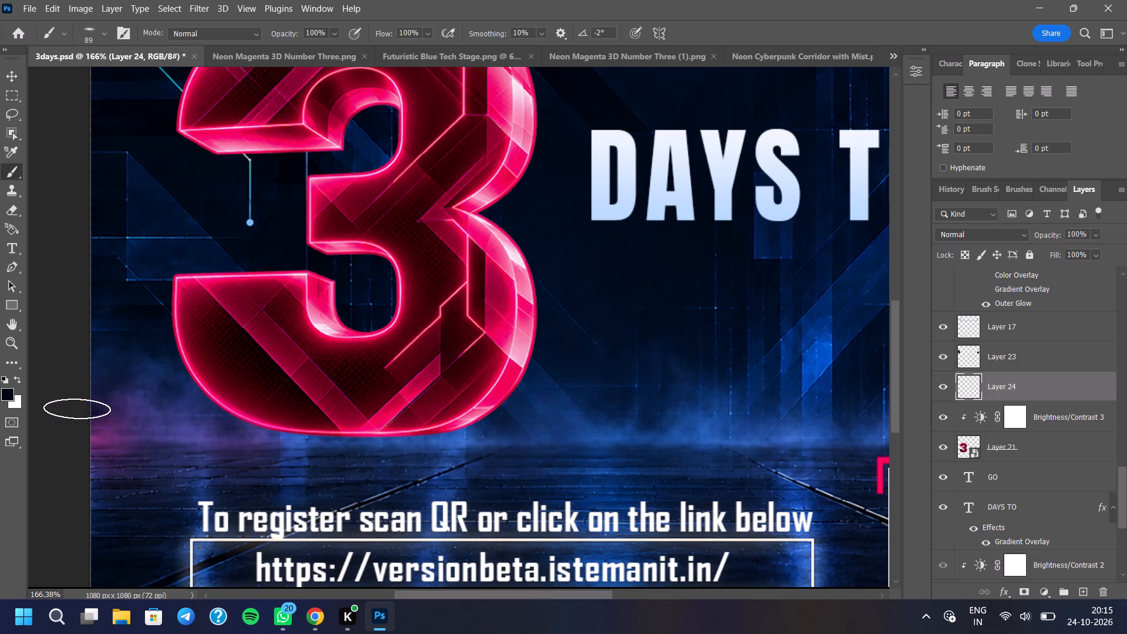
click(268, 437)
click(295, 437)
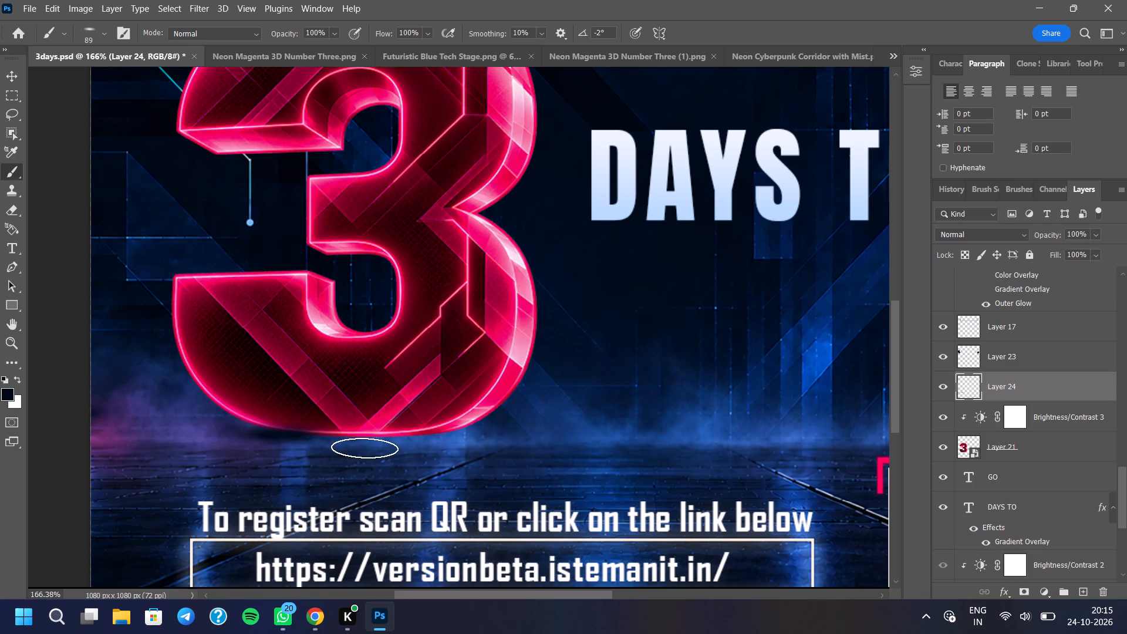
click(334, 442)
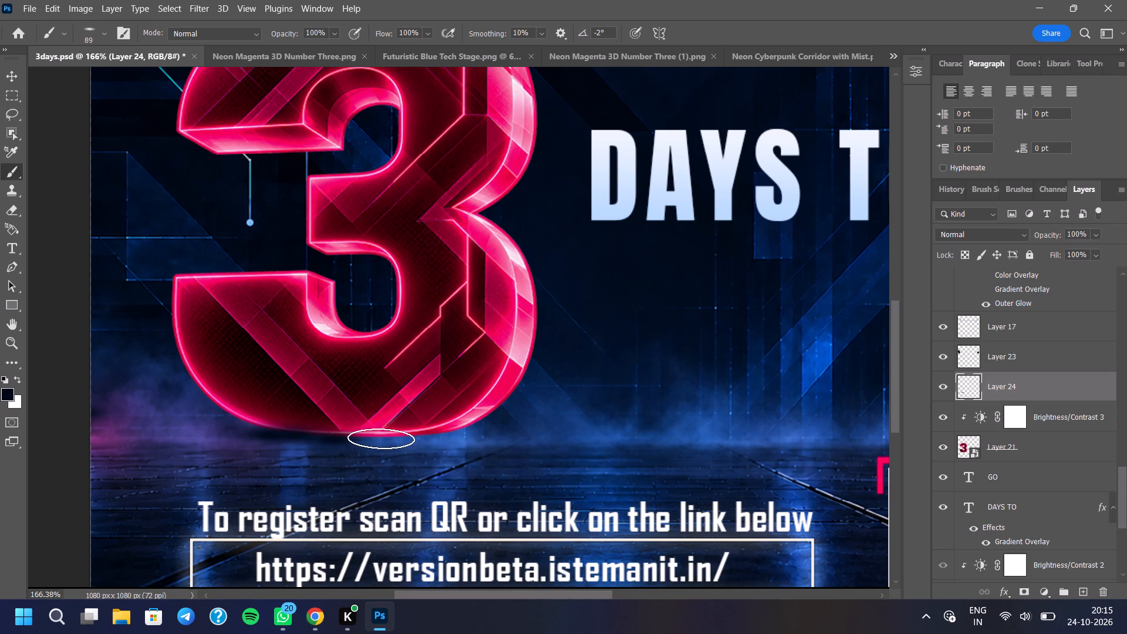
click(381, 439)
click(411, 443)
click(433, 437)
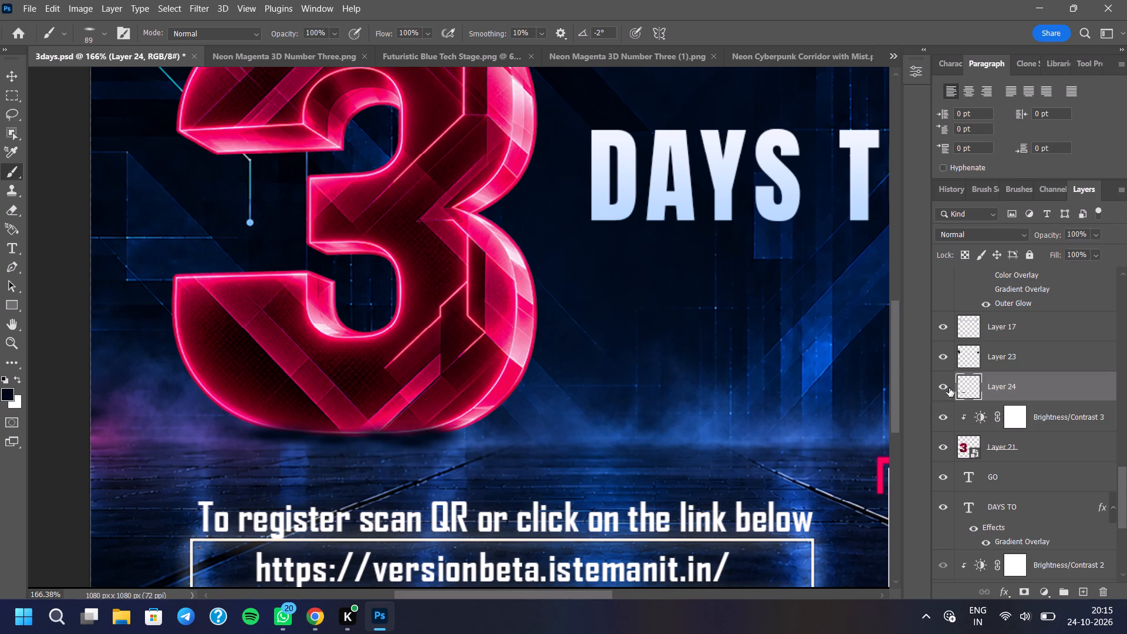
Move the shadow layer directly beneath the red 3's layer.
drag(1011, 382, 1017, 460)
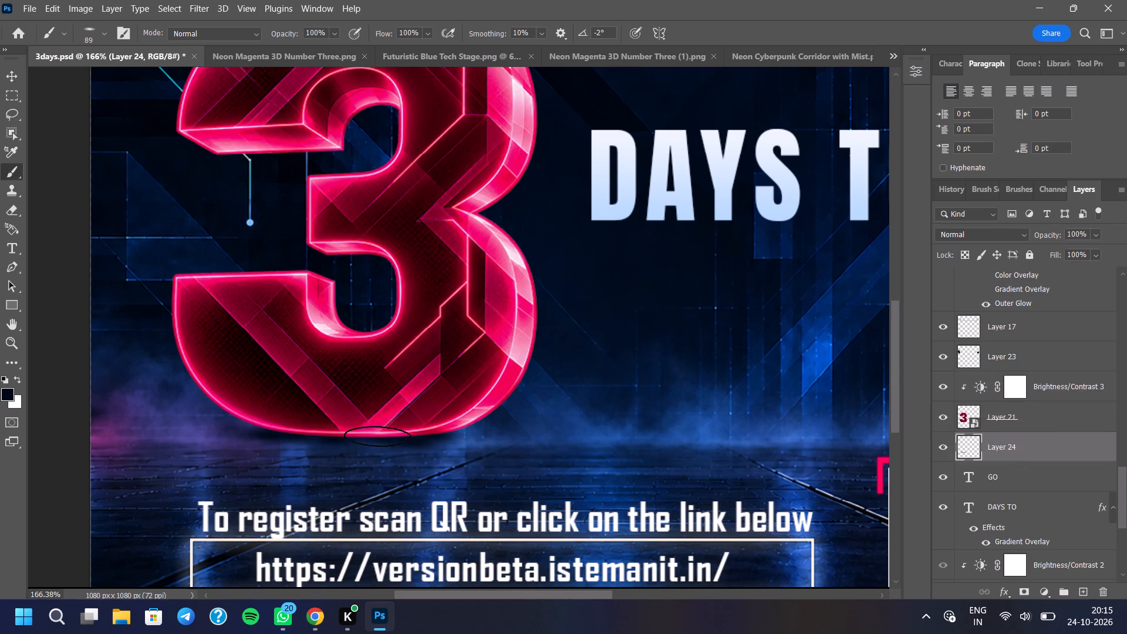
Build up the dark floor shadow along the whole underside of the 3 with the same flattened brush.
click(249, 438)
click(240, 431)
click(270, 440)
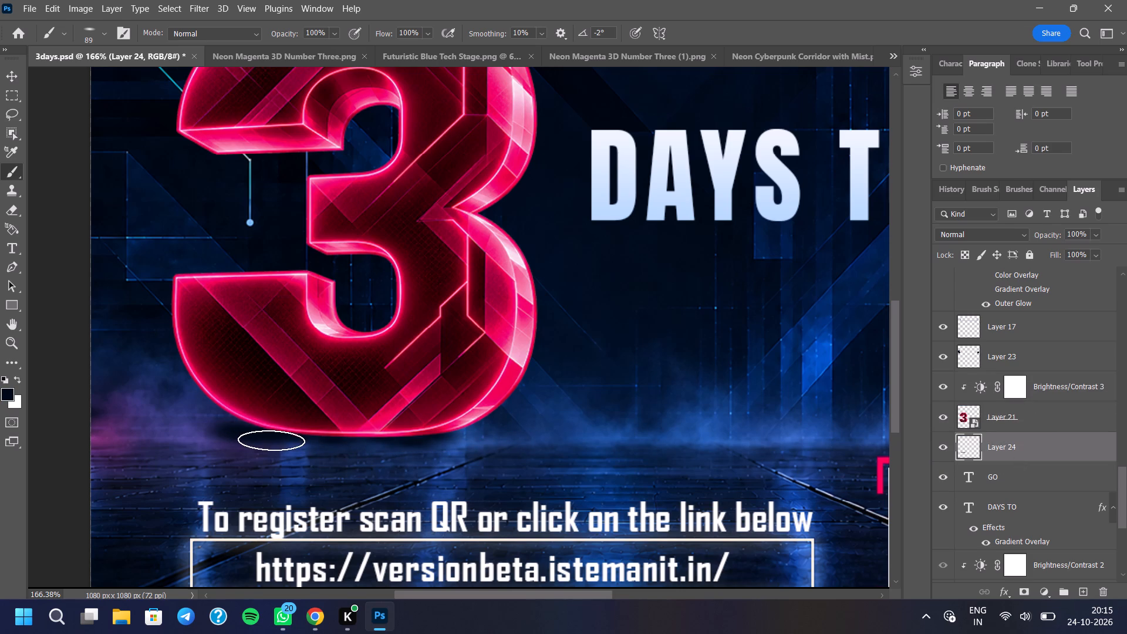
drag(290, 441, 296, 441)
click(315, 441)
drag(362, 440, 367, 439)
drag(400, 439, 407, 439)
click(447, 437)
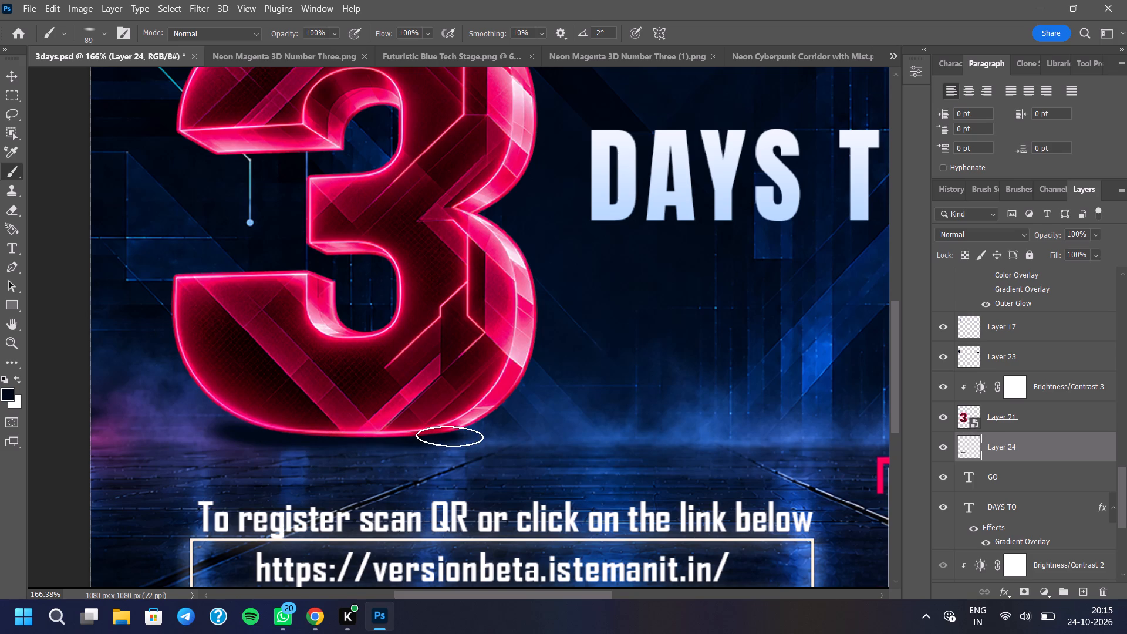
click(451, 436)
click(251, 426)
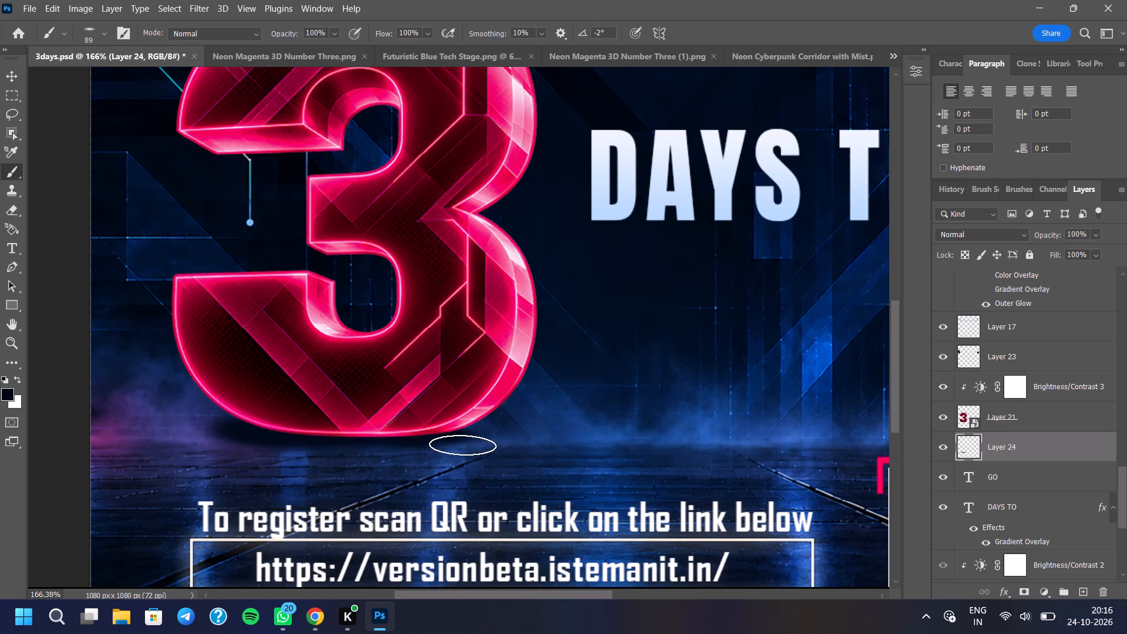
click(463, 445)
click(465, 440)
click(418, 444)
drag(387, 444, 382, 444)
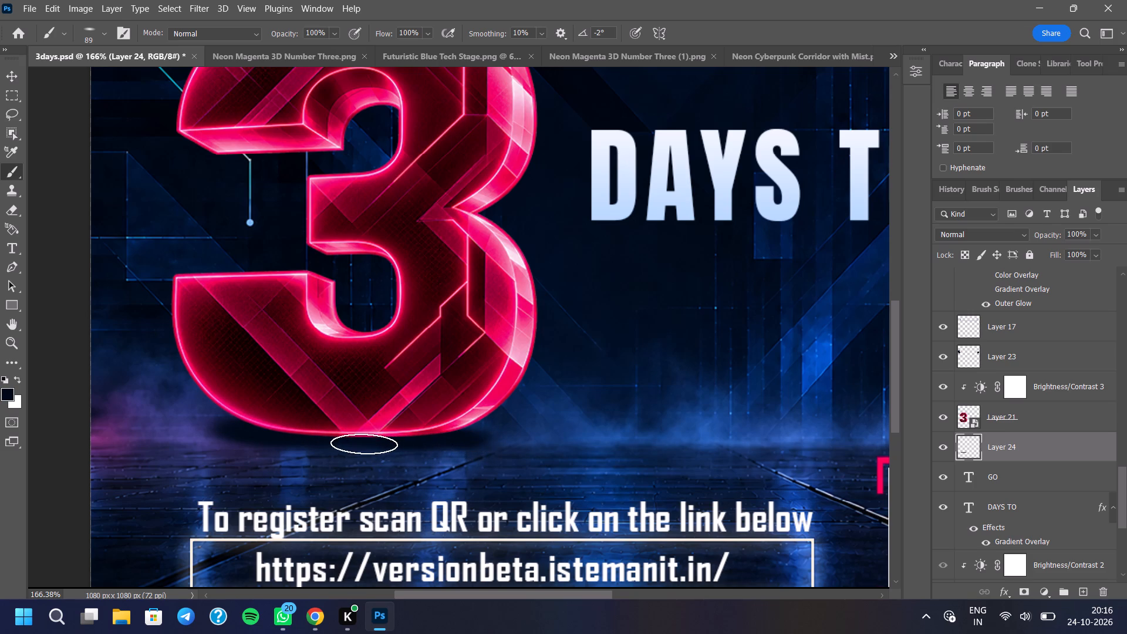
drag(347, 442, 340, 442)
Check the shadow on the whole poster and darken it further under both ends of the 3's base.
scroll(365, 443, down, 5)
scroll(473, 349, down, 4)
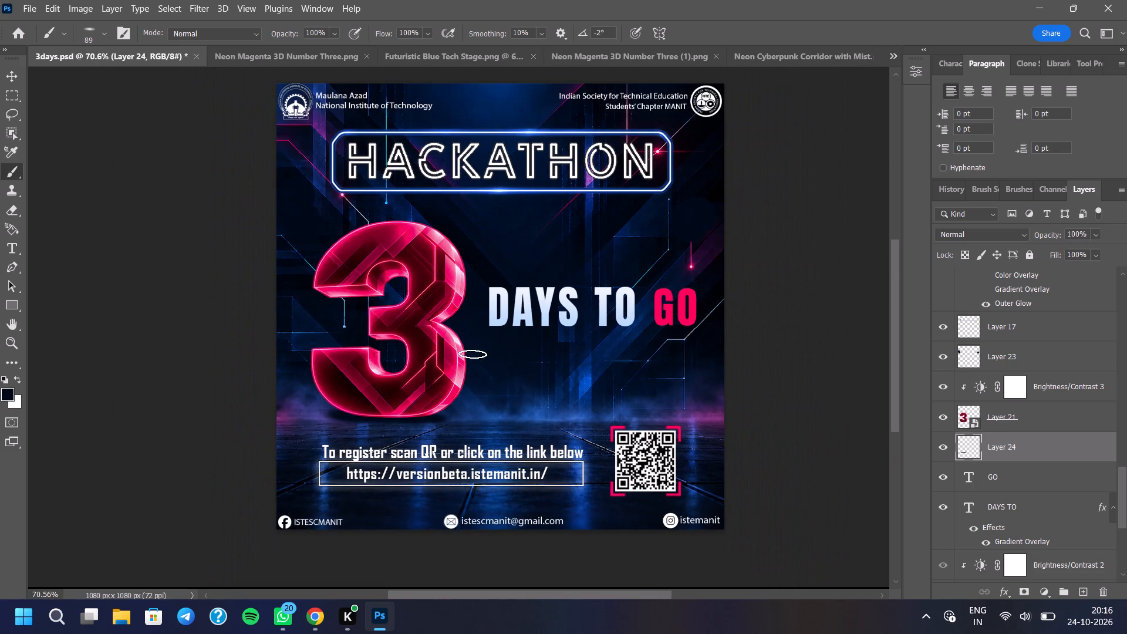
scroll(458, 376, up, 3)
scroll(367, 422, up, 3)
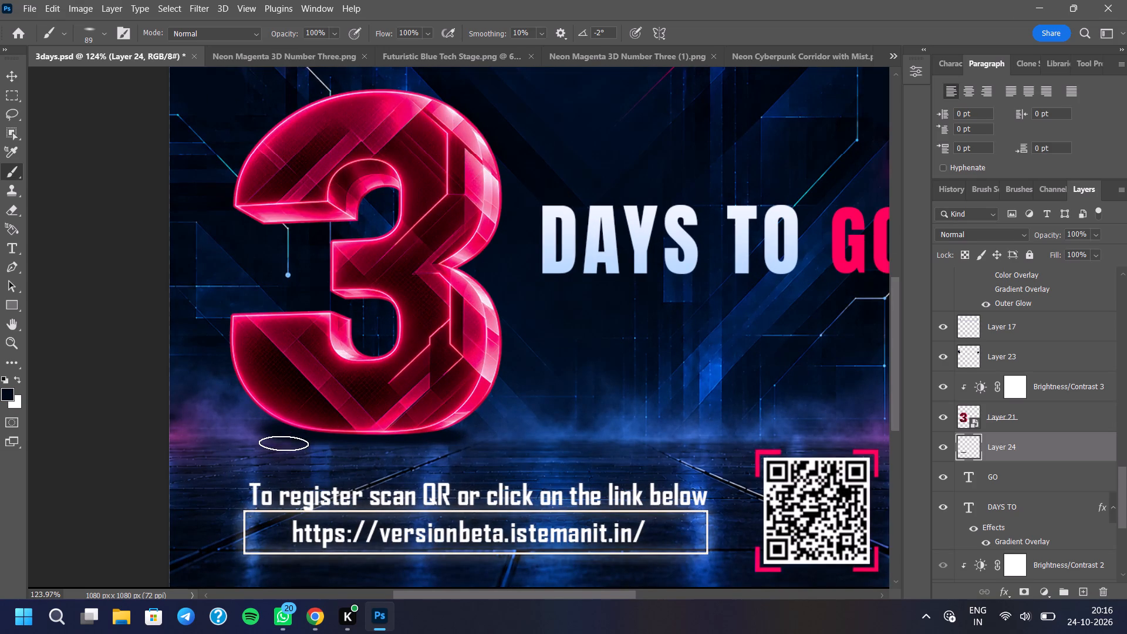
click(274, 439)
click(279, 434)
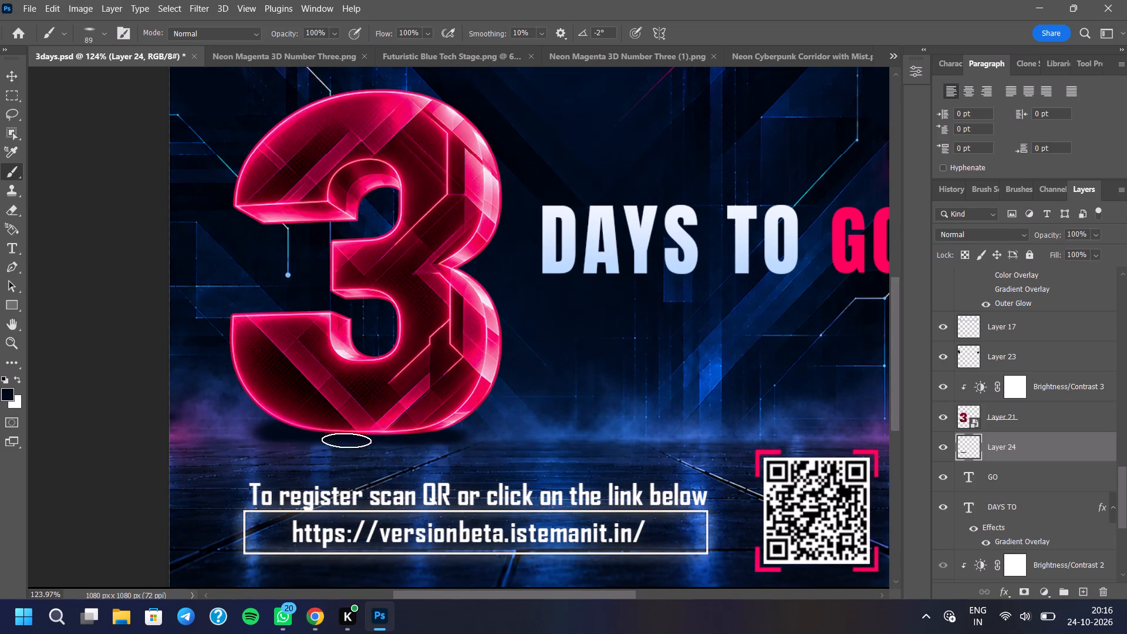
click(317, 437)
click(342, 437)
click(442, 434)
click(446, 433)
click(451, 432)
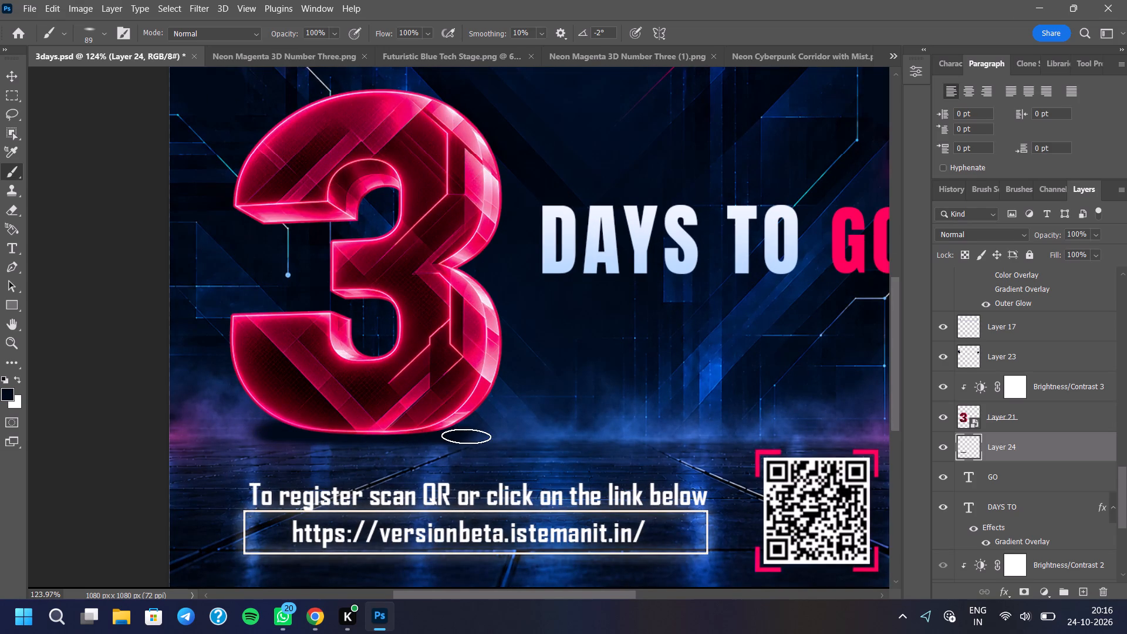
click(434, 441)
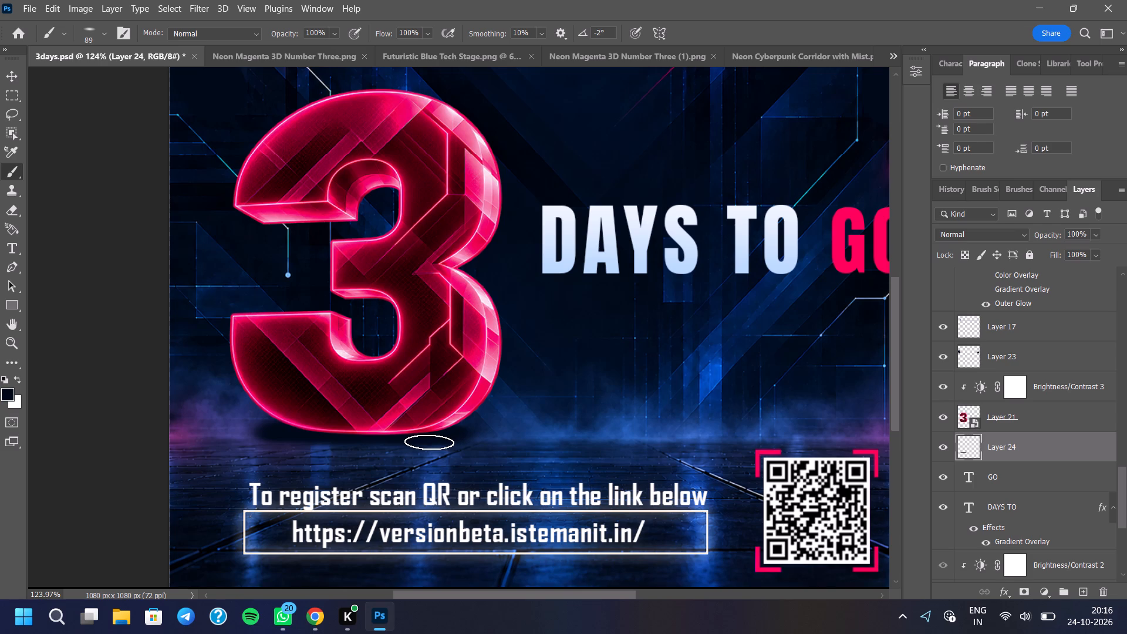
click(429, 442)
Duplicate the red 3's layer, place the copy beneath the original and clip the Brightness/Contrast adjustment back to the original.
scroll(380, 463, down, 6)
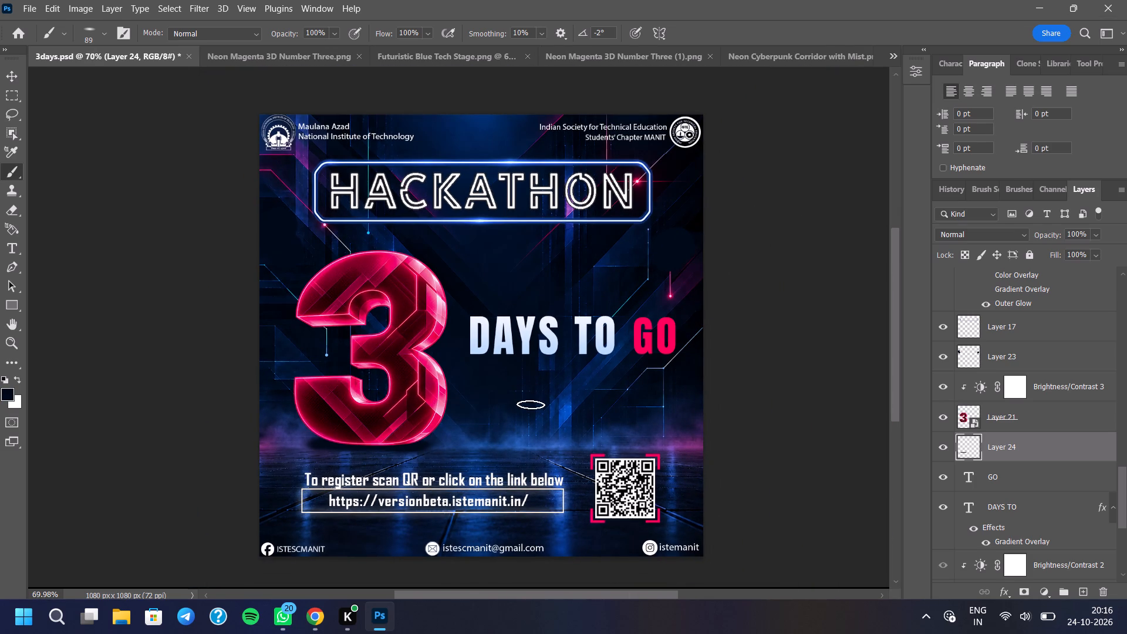
click(1073, 425)
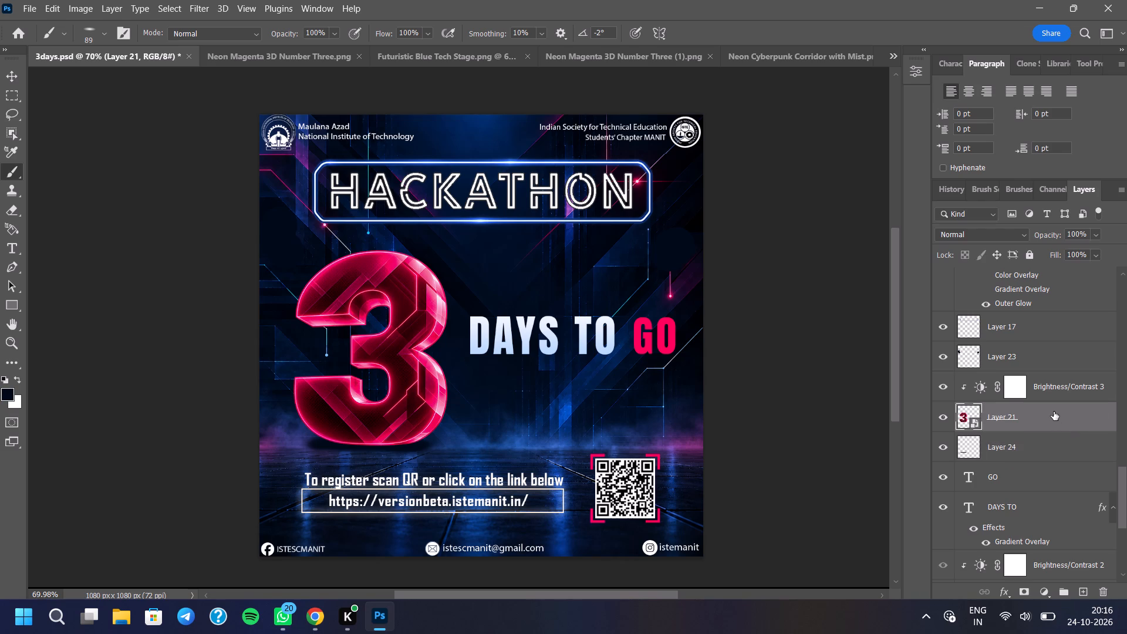
key(ctrl+j)
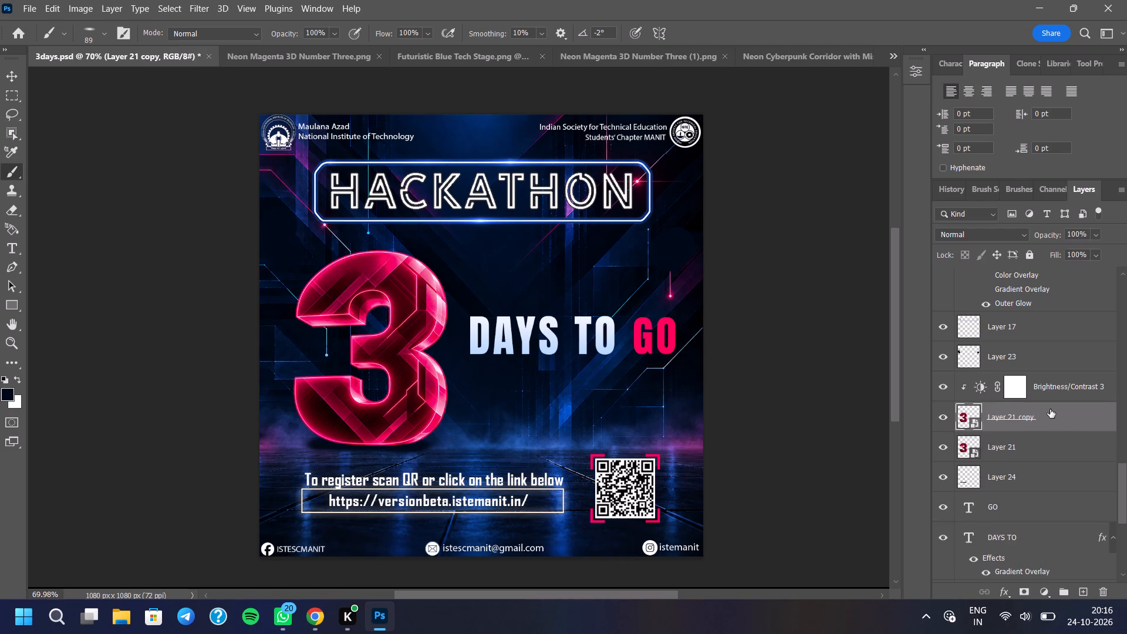
drag(1062, 418, 1062, 460)
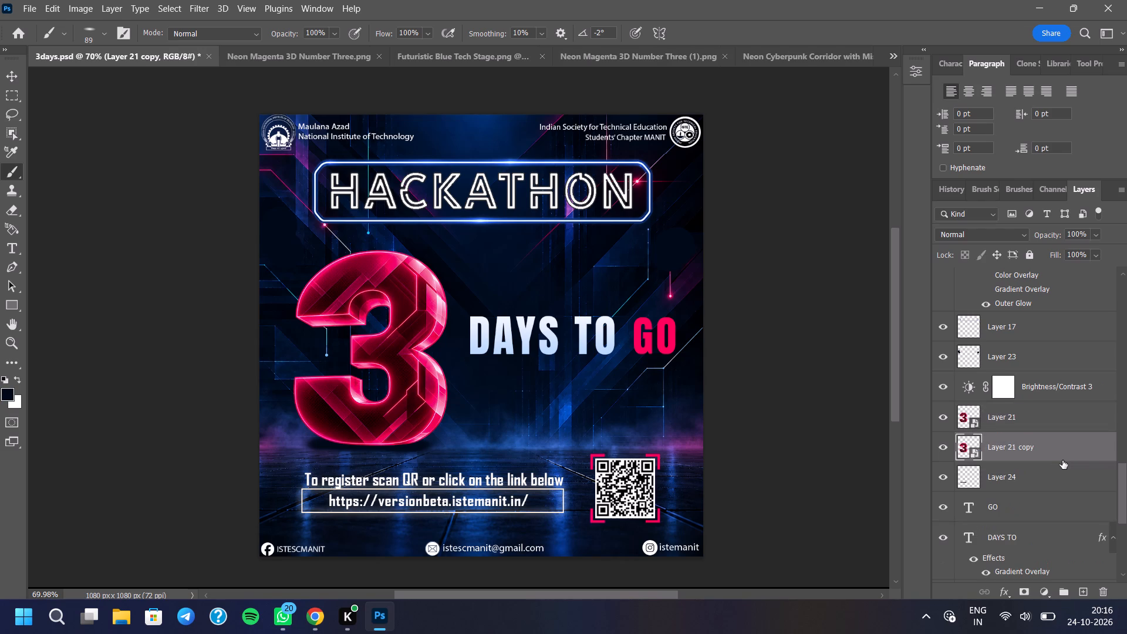
alt+click(1051, 403)
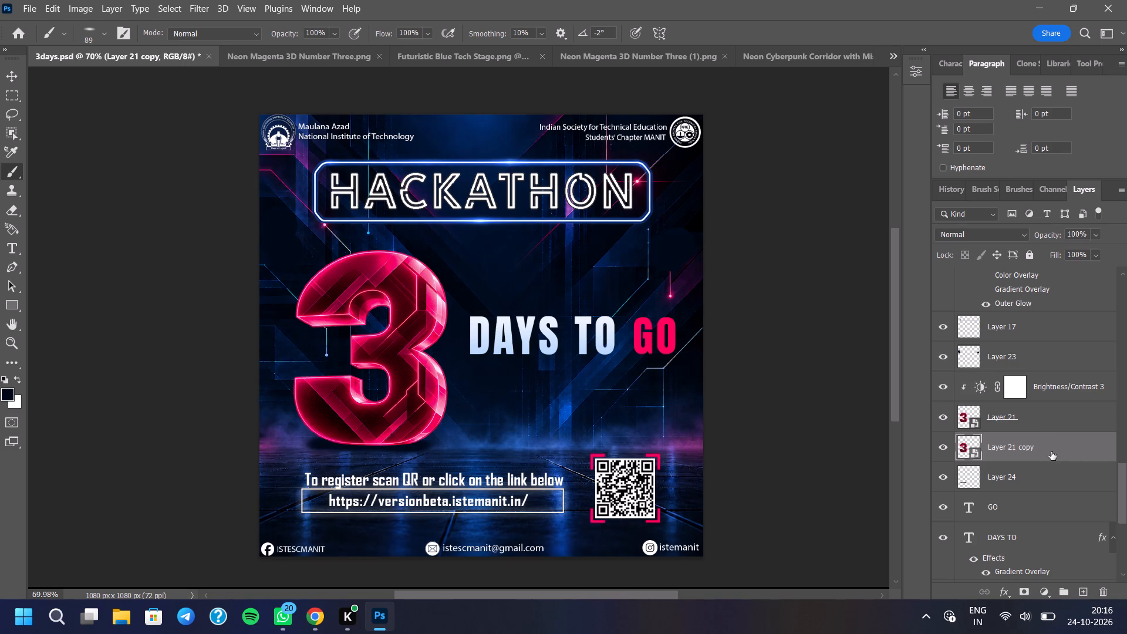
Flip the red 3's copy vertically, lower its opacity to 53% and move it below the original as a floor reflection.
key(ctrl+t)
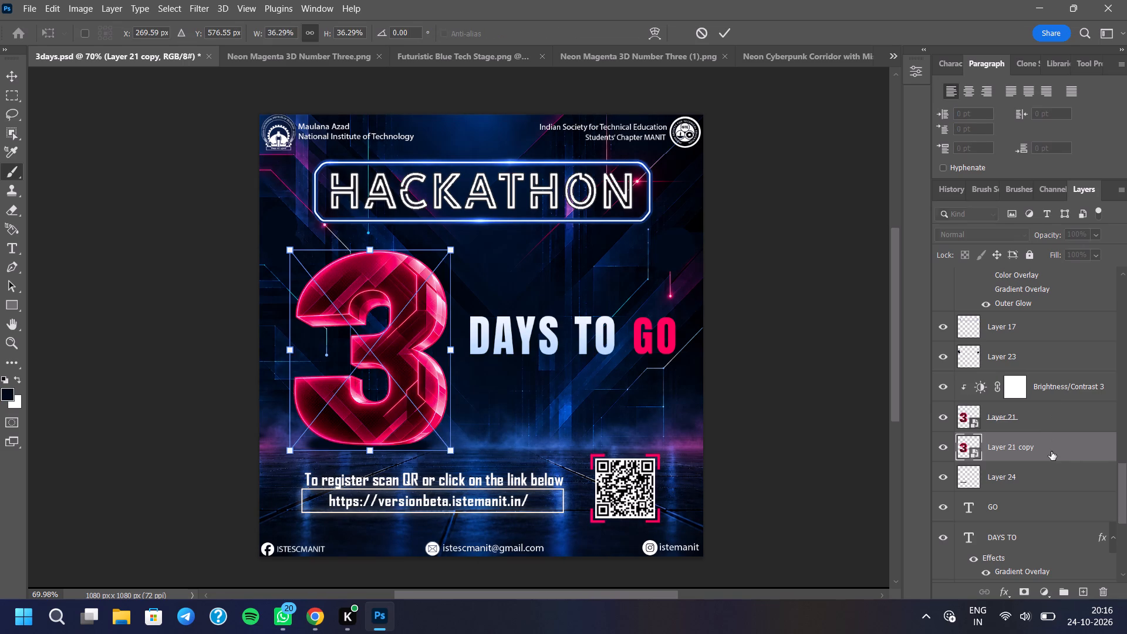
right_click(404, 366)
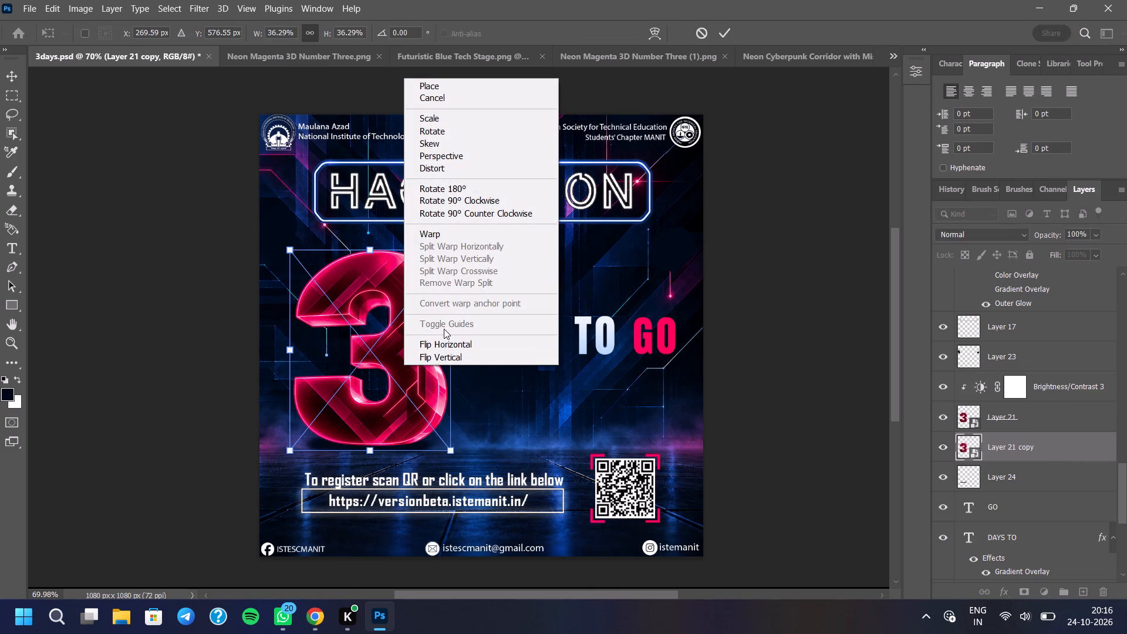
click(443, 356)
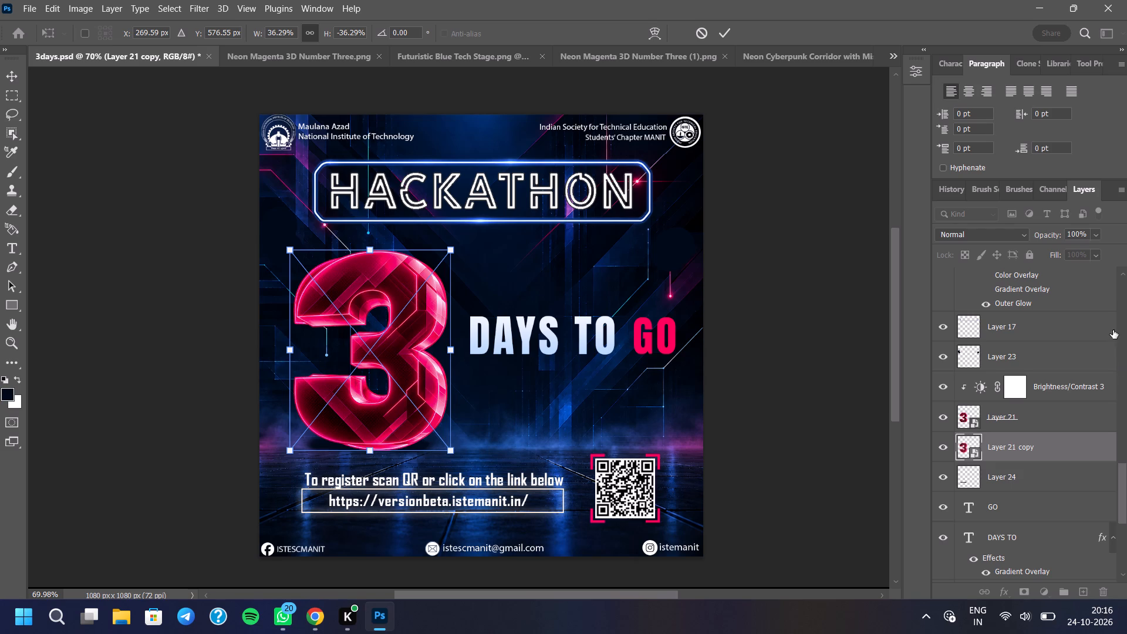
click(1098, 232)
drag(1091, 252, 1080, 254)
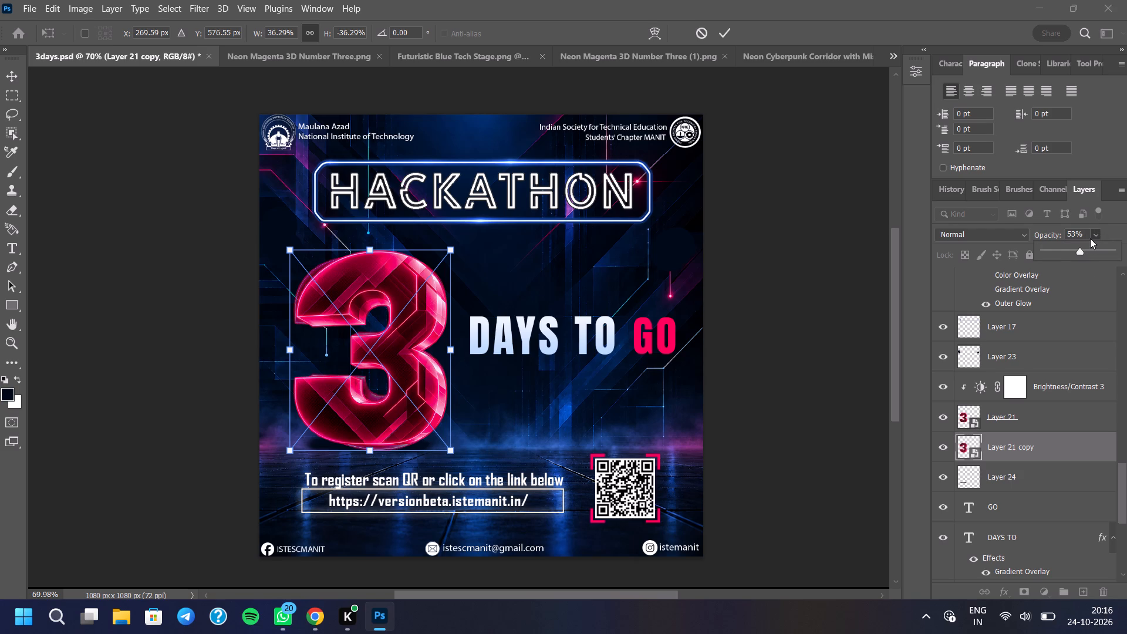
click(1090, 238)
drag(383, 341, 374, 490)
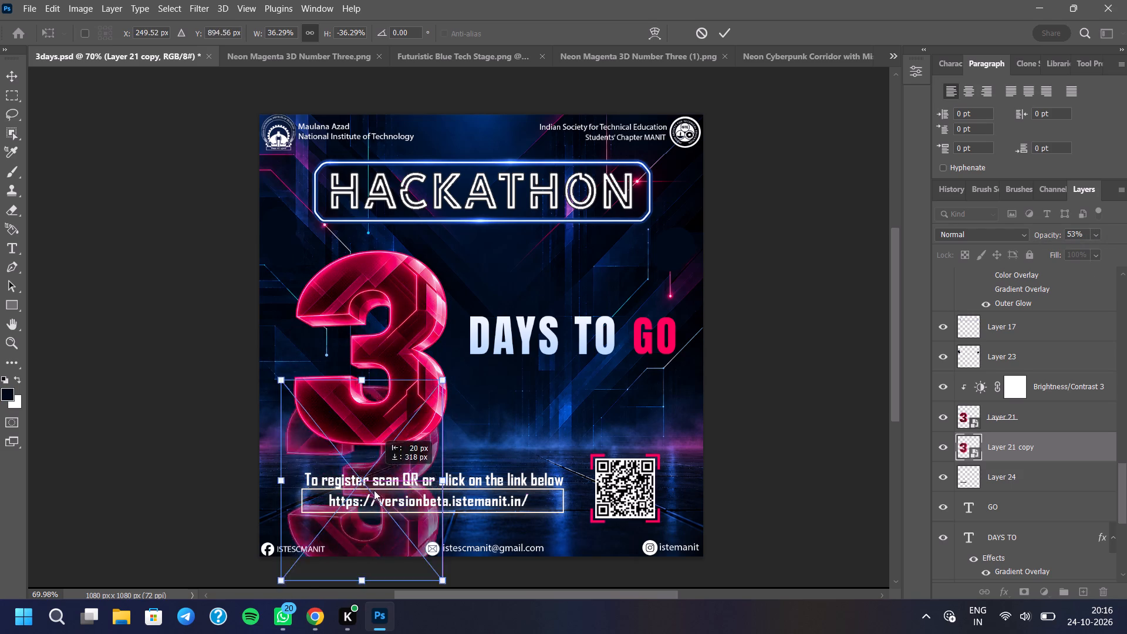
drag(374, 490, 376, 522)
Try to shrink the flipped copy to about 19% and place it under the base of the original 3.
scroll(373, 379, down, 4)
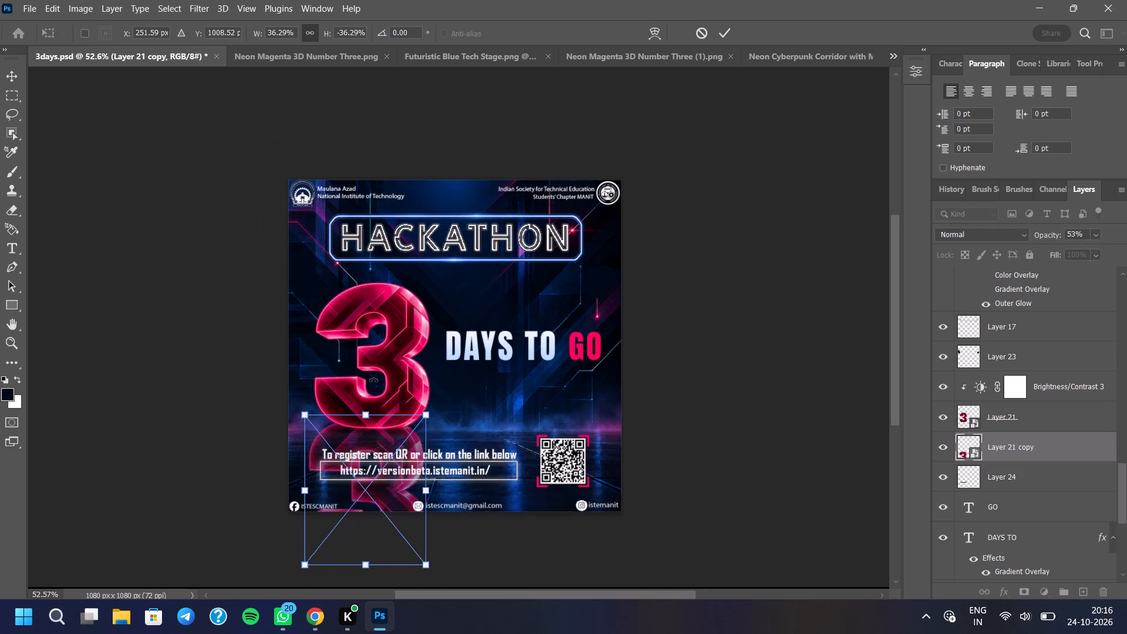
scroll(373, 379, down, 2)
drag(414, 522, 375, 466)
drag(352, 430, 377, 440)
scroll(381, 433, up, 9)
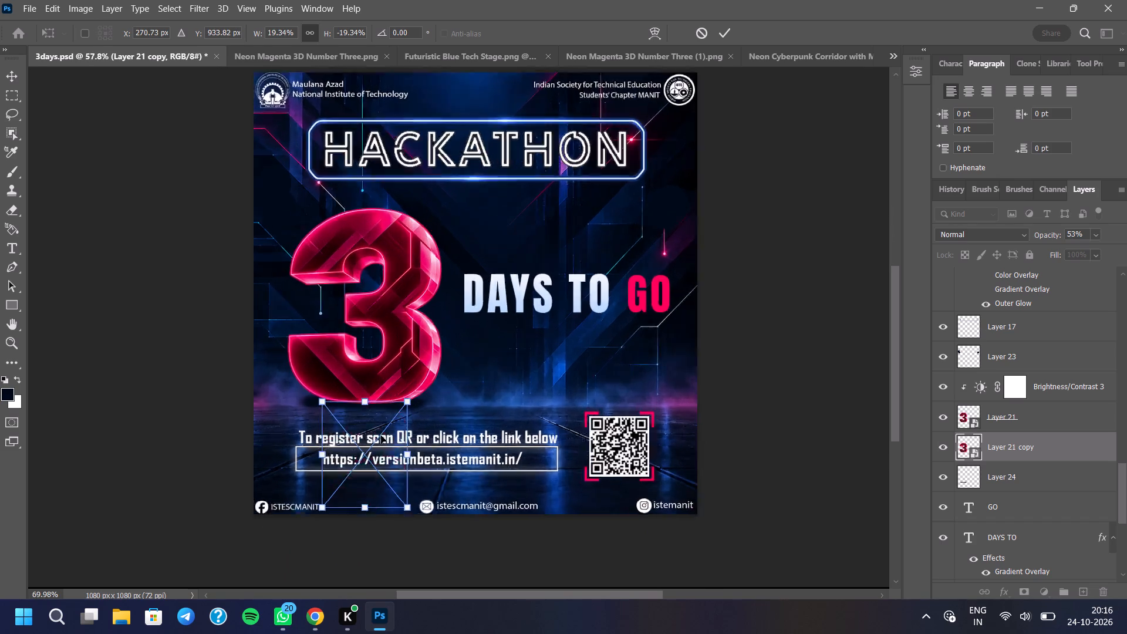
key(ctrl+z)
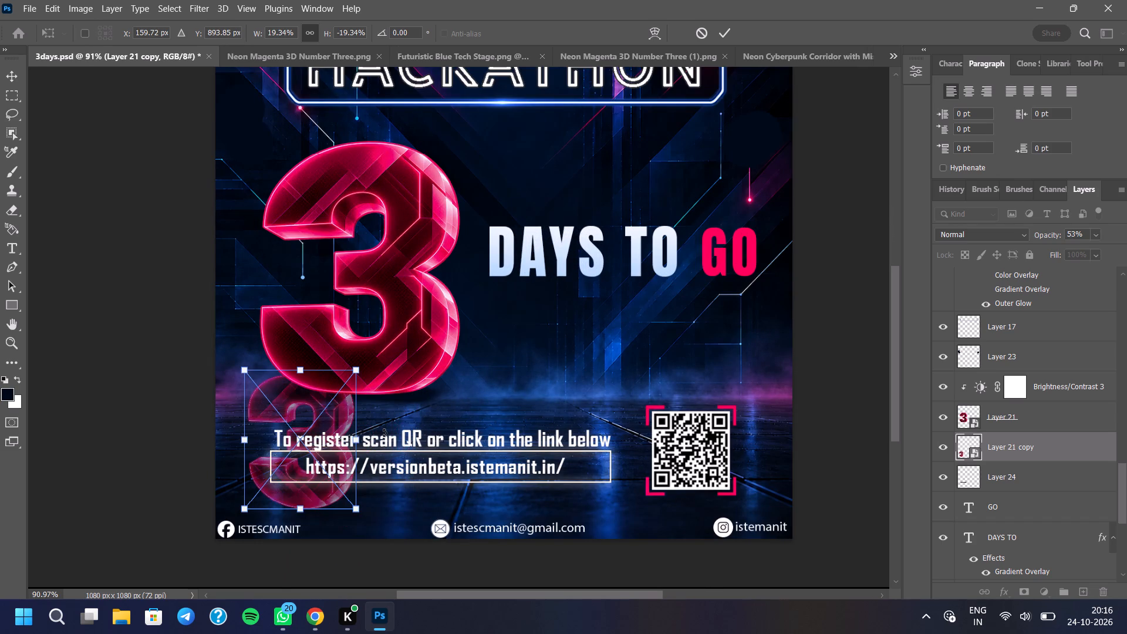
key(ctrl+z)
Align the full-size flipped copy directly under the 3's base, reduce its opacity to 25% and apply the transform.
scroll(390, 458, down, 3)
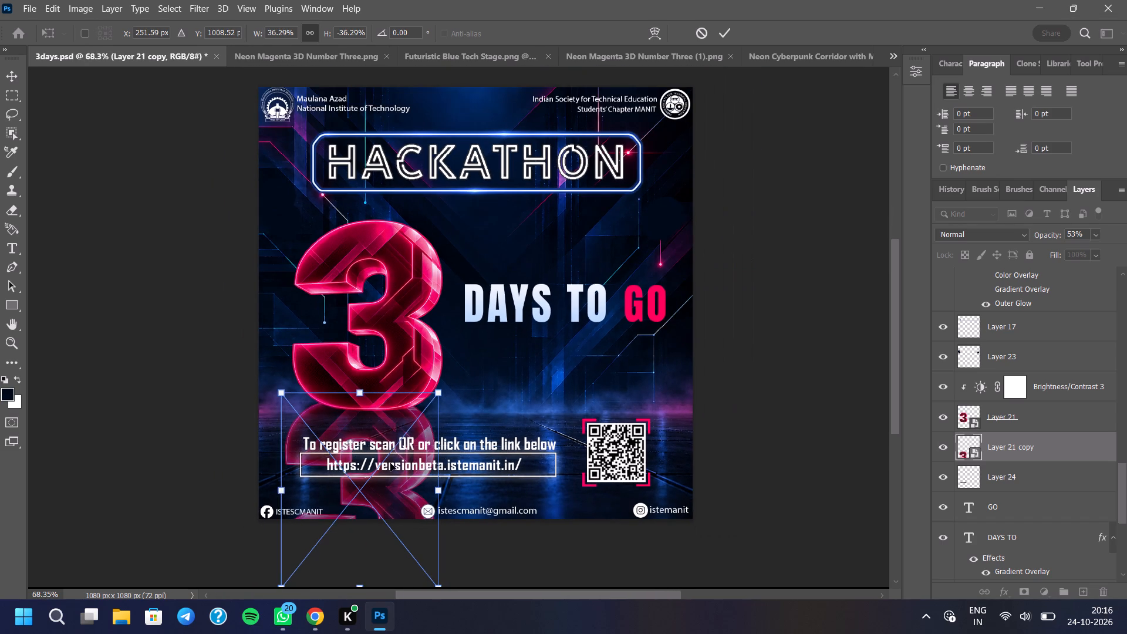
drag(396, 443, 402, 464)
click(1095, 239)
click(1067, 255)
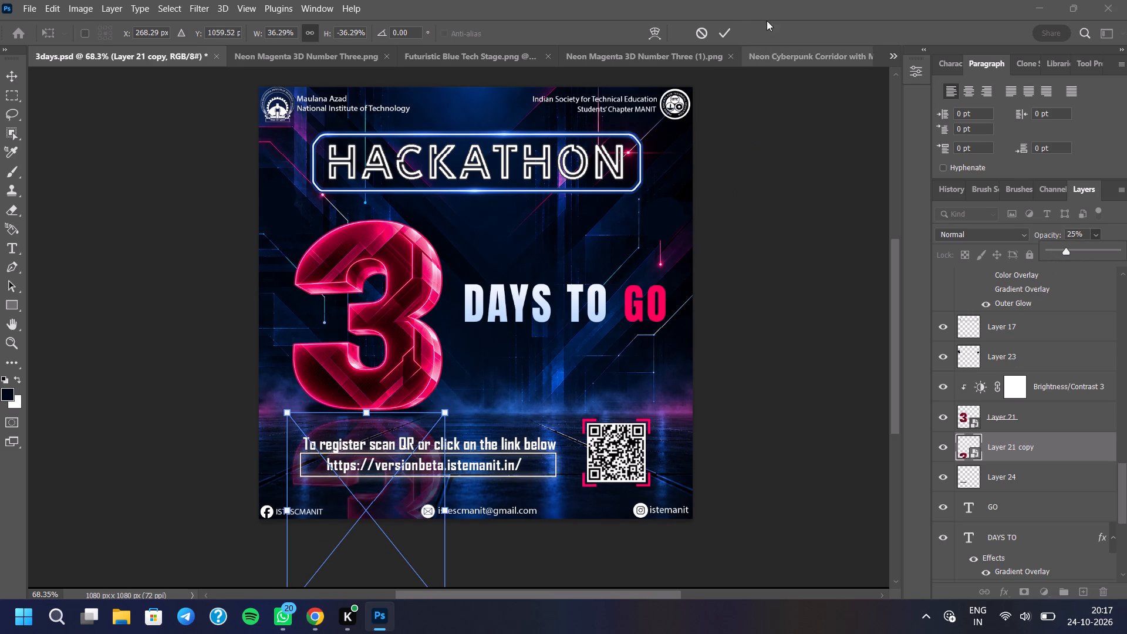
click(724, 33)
Check the reflection on the whole poster and delete the flipped copy's layer.
scroll(438, 580, down, 4)
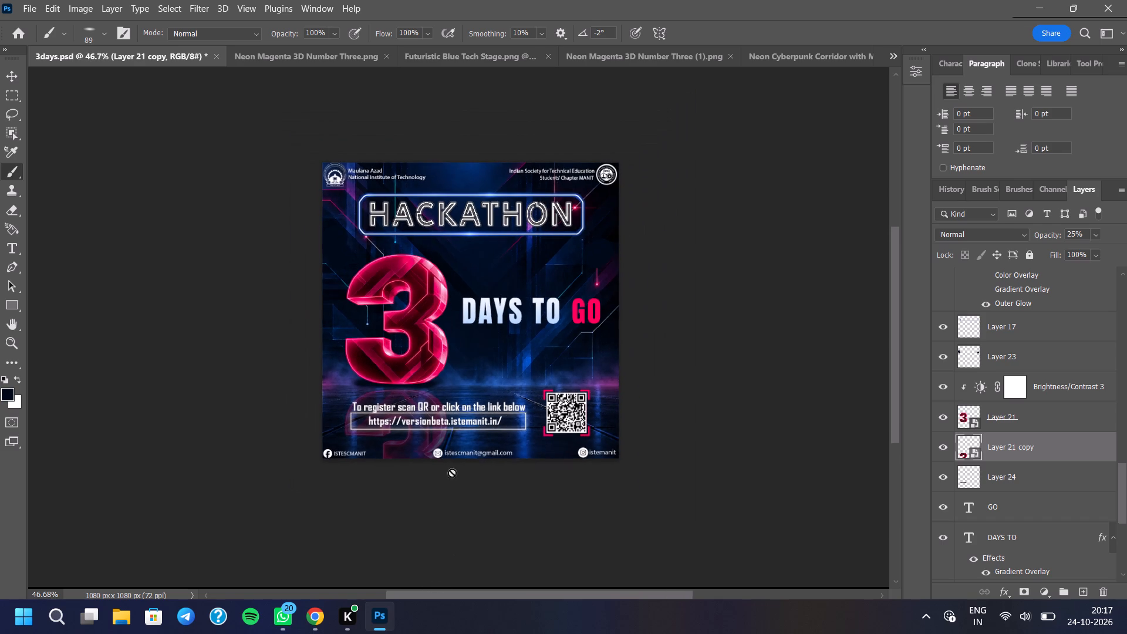
scroll(512, 225, up, 5)
scroll(487, 281, down, 1)
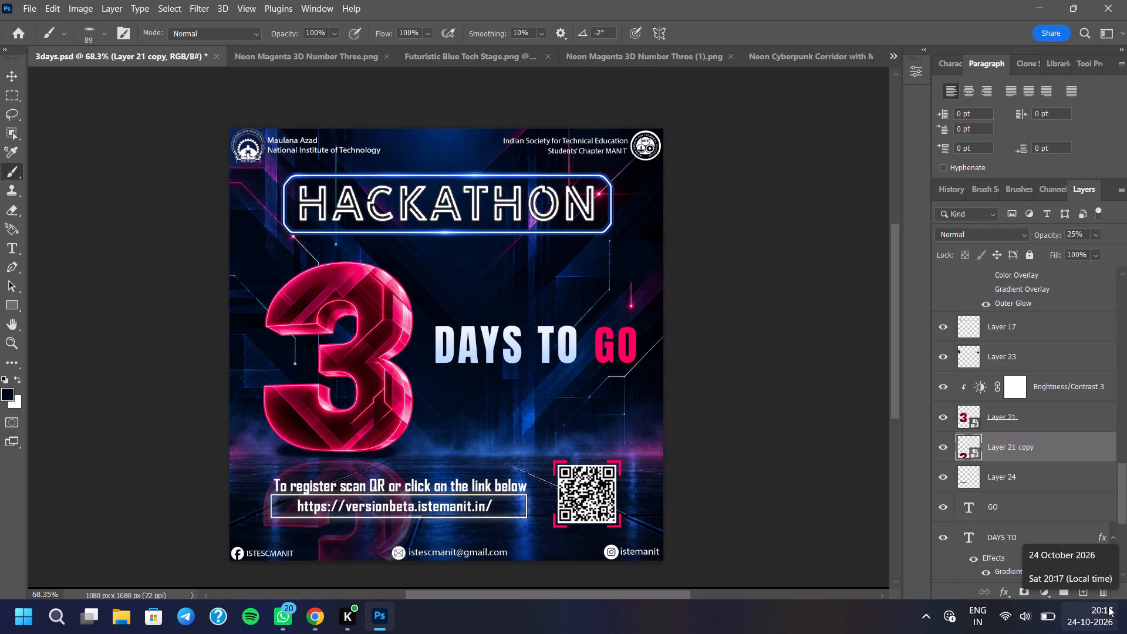
click(1105, 589)
click(1104, 591)
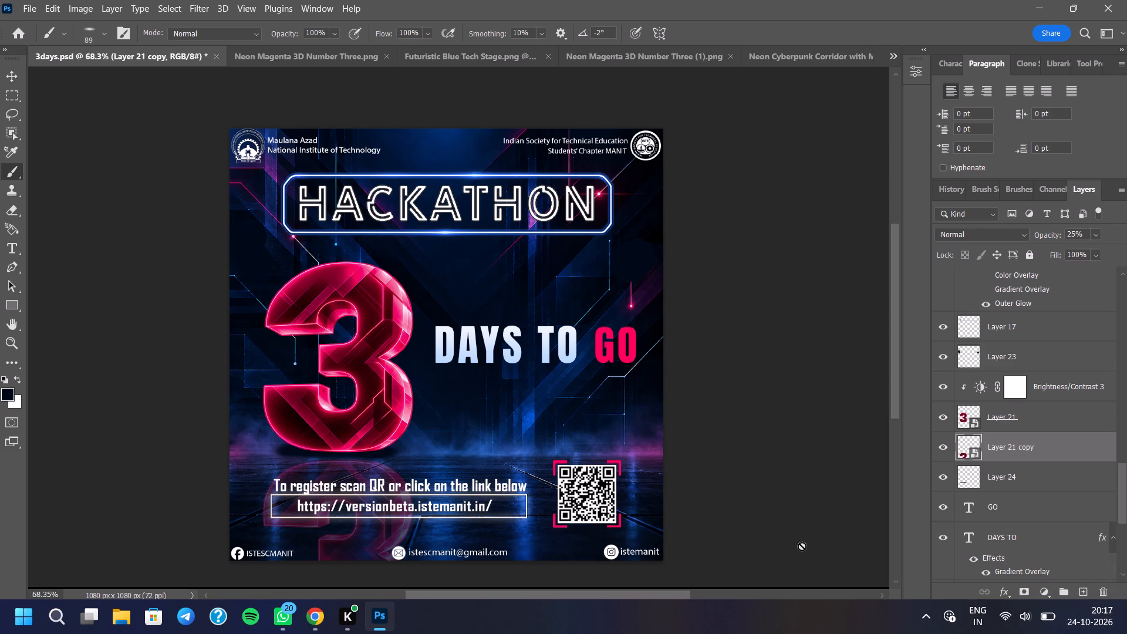
click(1102, 592)
double_click(528, 231)
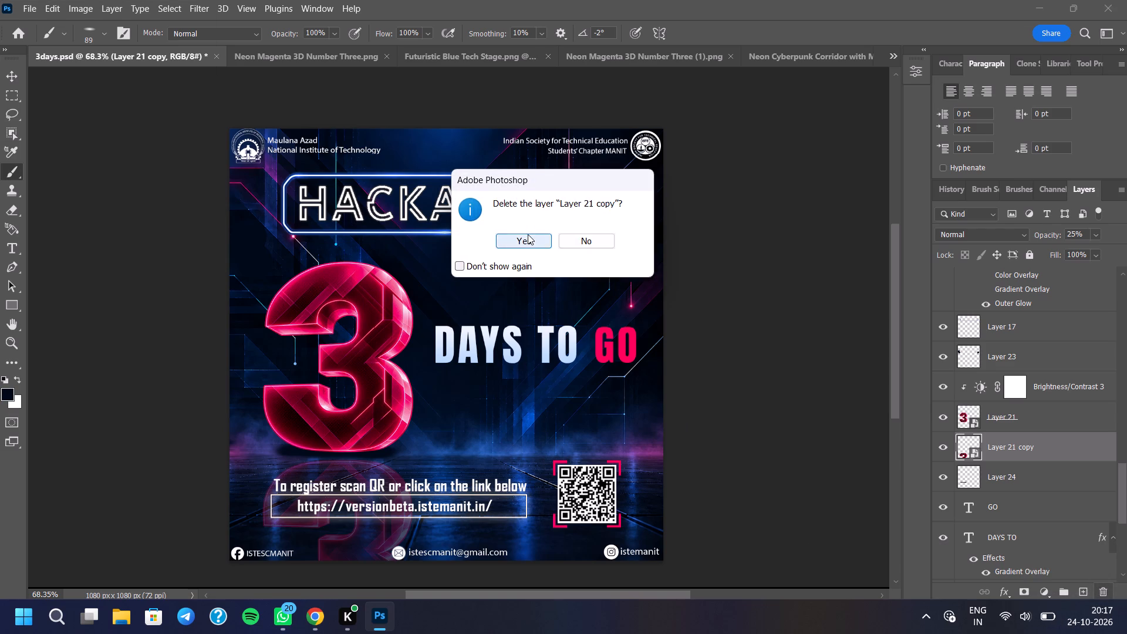
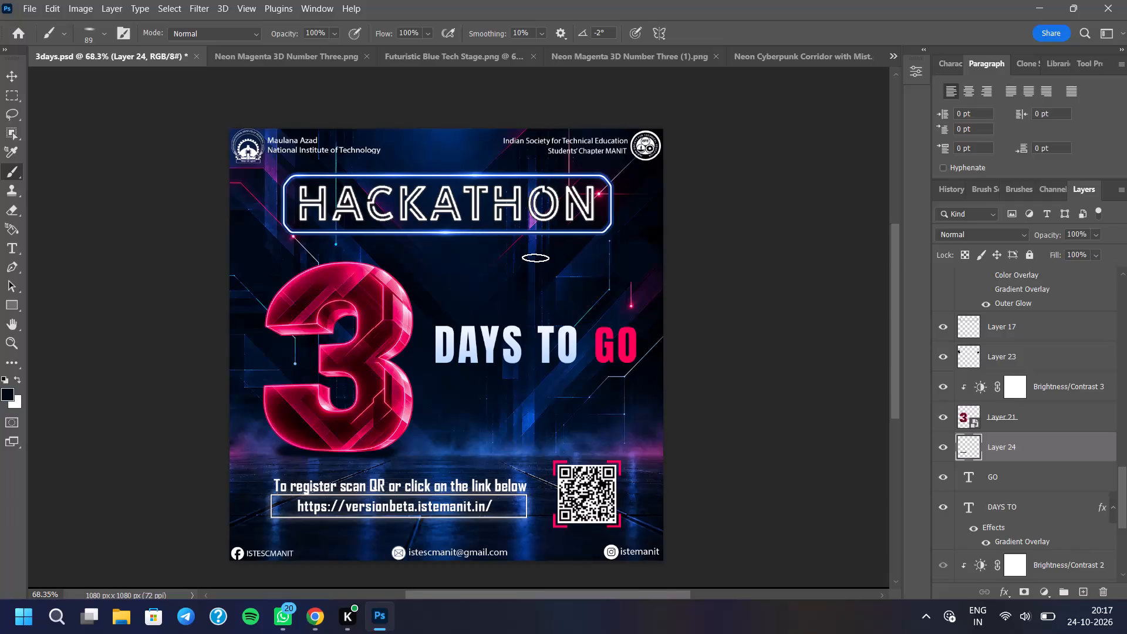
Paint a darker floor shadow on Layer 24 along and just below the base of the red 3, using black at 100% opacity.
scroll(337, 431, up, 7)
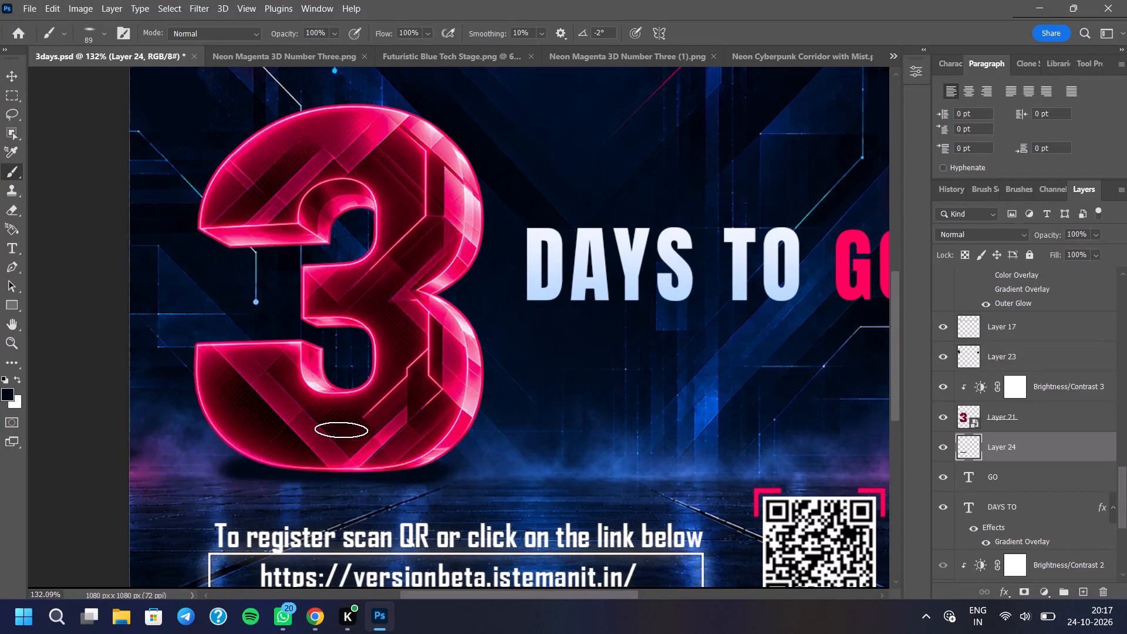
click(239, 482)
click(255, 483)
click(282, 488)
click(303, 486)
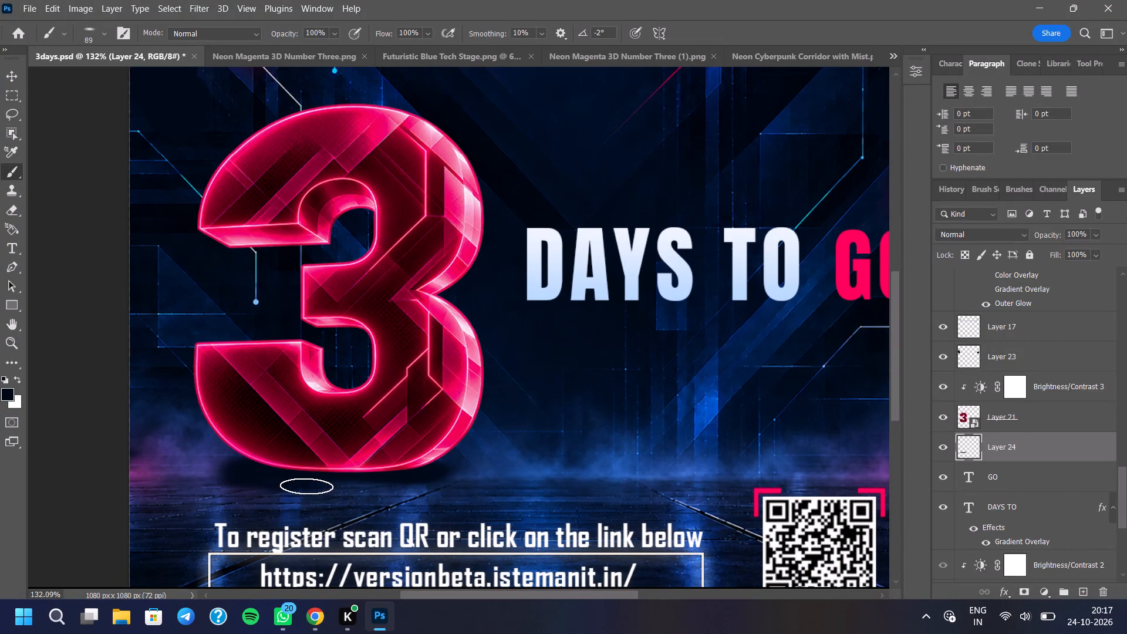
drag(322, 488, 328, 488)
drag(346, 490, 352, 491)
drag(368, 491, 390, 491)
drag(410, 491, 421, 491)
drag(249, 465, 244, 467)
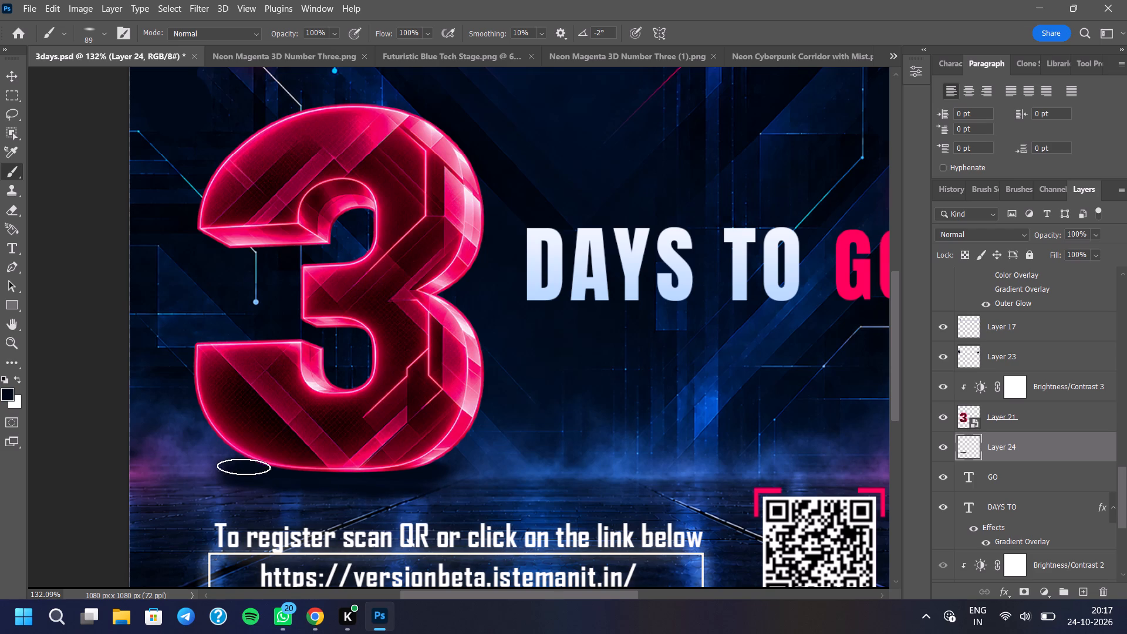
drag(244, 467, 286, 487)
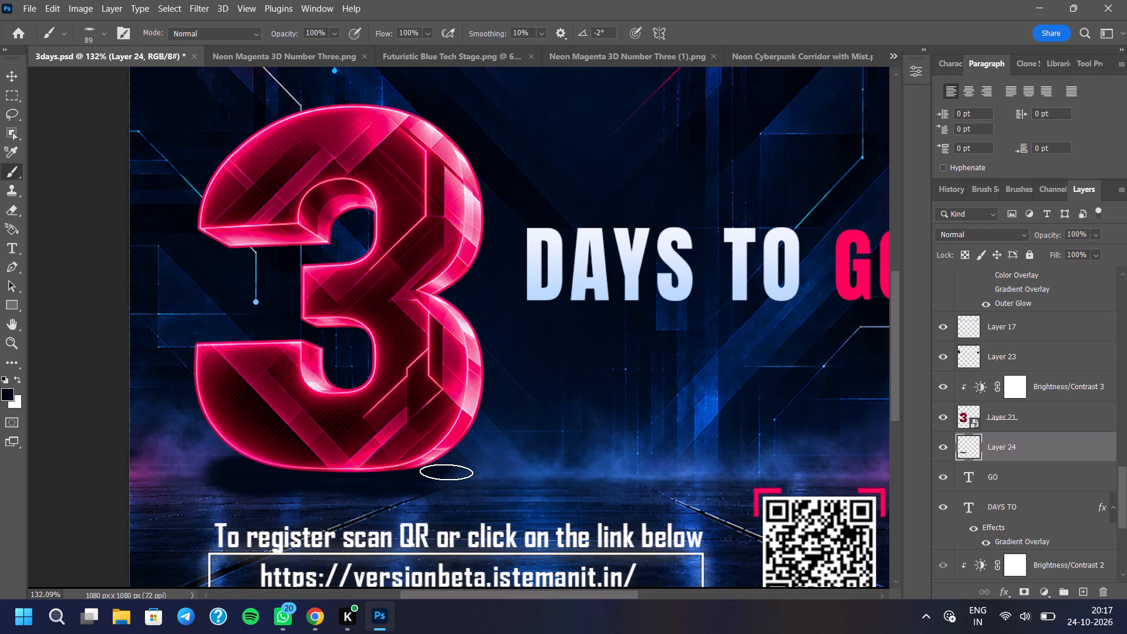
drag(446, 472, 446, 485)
Check the painted shadow on the whole poster, comparing it with Layer 24 hidden and shown.
scroll(465, 430, down, 8)
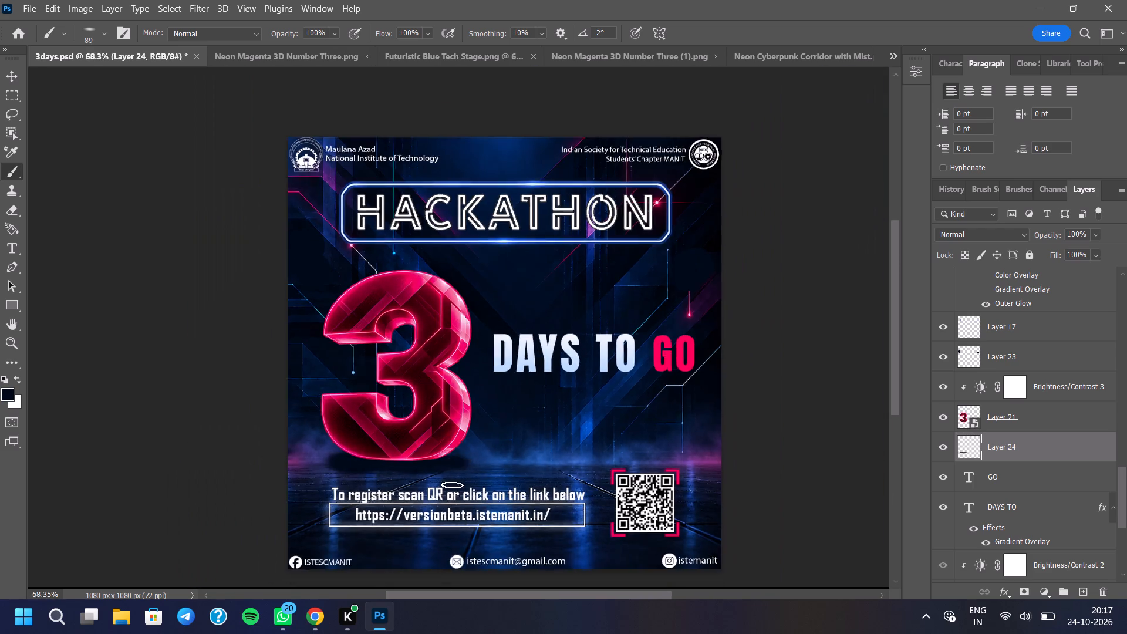
scroll(452, 485, down, 3)
scroll(530, 467, up, 4)
scroll(328, 399, down, 3)
scroll(362, 406, up, 4)
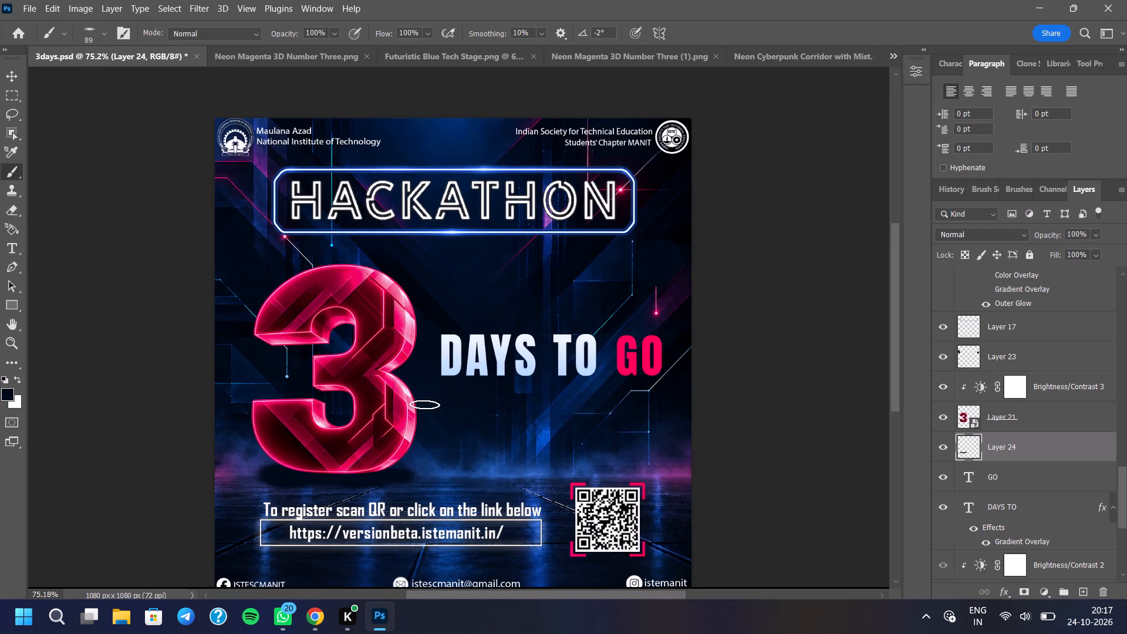
click(947, 442)
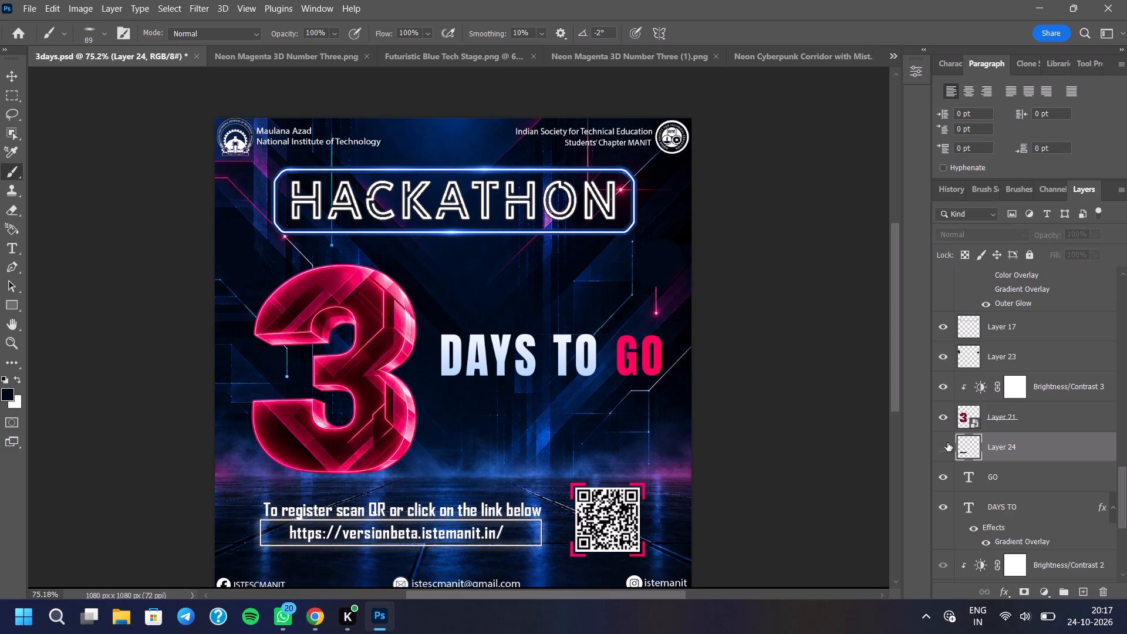
click(947, 443)
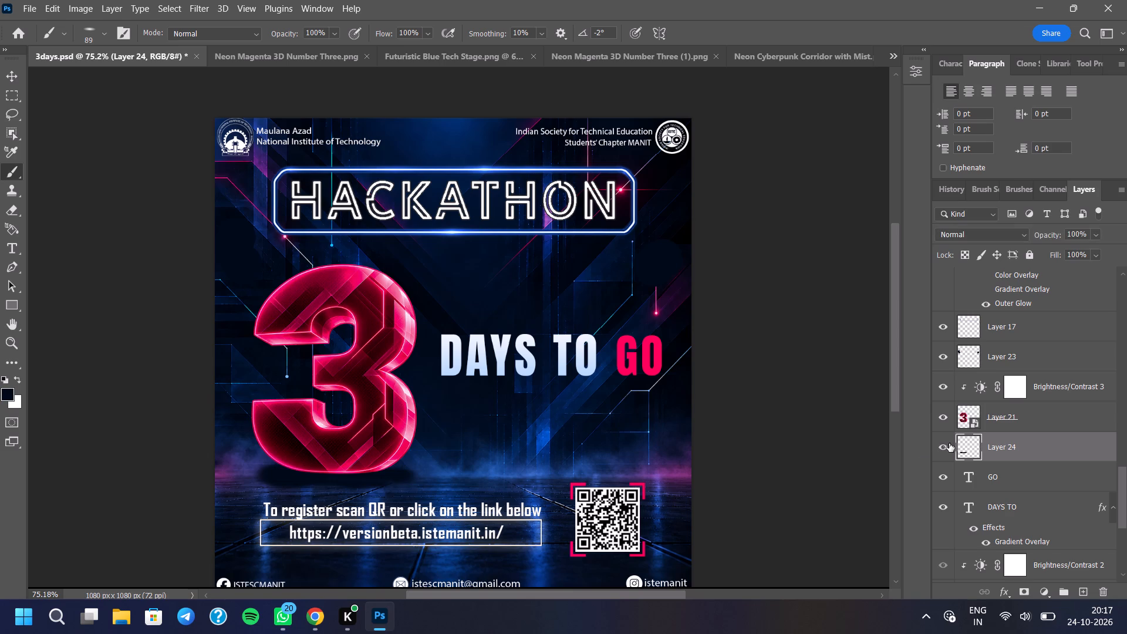
scroll(442, 378, down, 1)
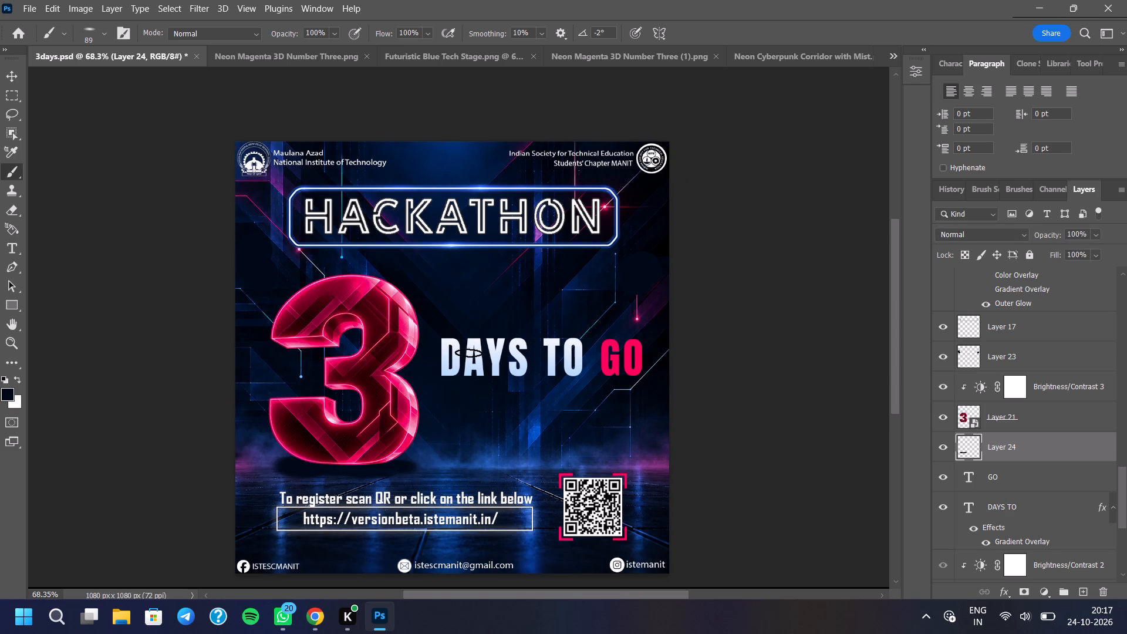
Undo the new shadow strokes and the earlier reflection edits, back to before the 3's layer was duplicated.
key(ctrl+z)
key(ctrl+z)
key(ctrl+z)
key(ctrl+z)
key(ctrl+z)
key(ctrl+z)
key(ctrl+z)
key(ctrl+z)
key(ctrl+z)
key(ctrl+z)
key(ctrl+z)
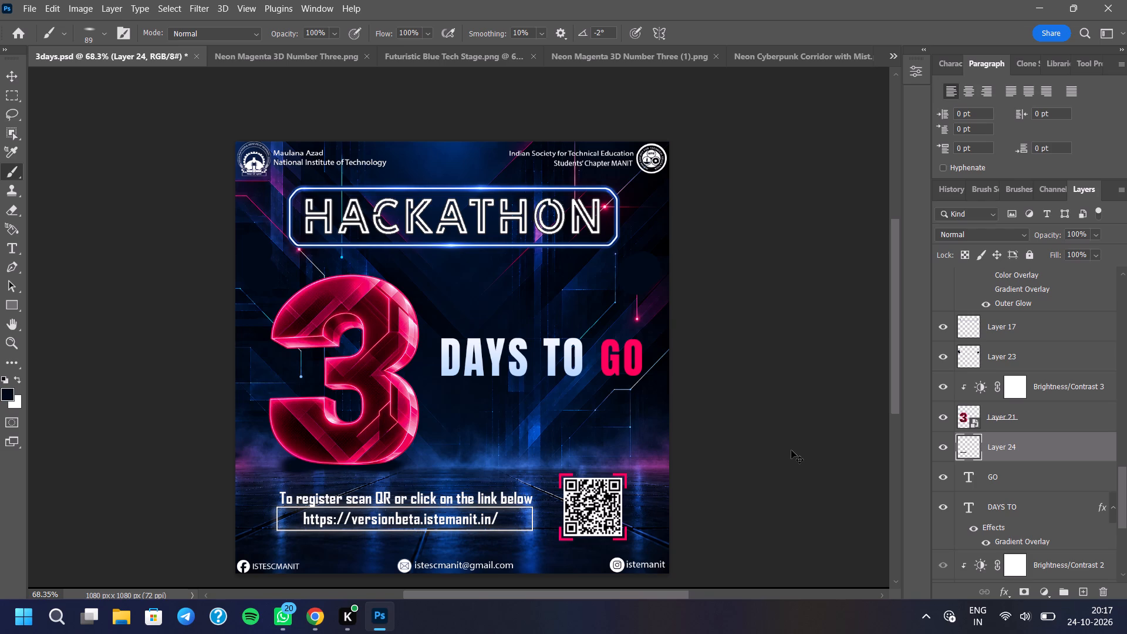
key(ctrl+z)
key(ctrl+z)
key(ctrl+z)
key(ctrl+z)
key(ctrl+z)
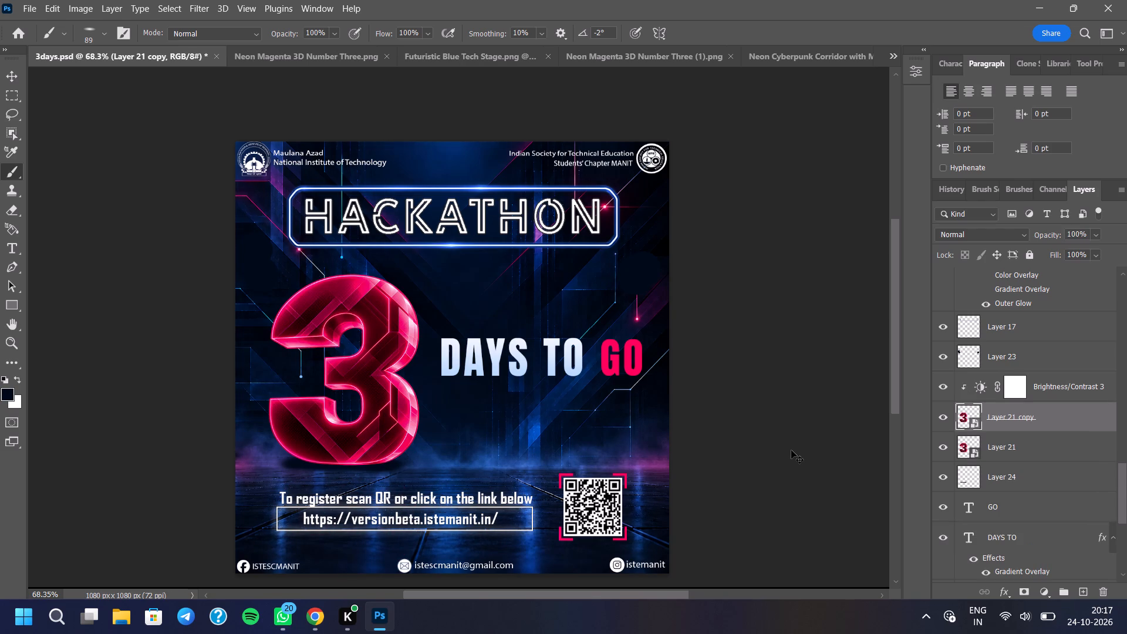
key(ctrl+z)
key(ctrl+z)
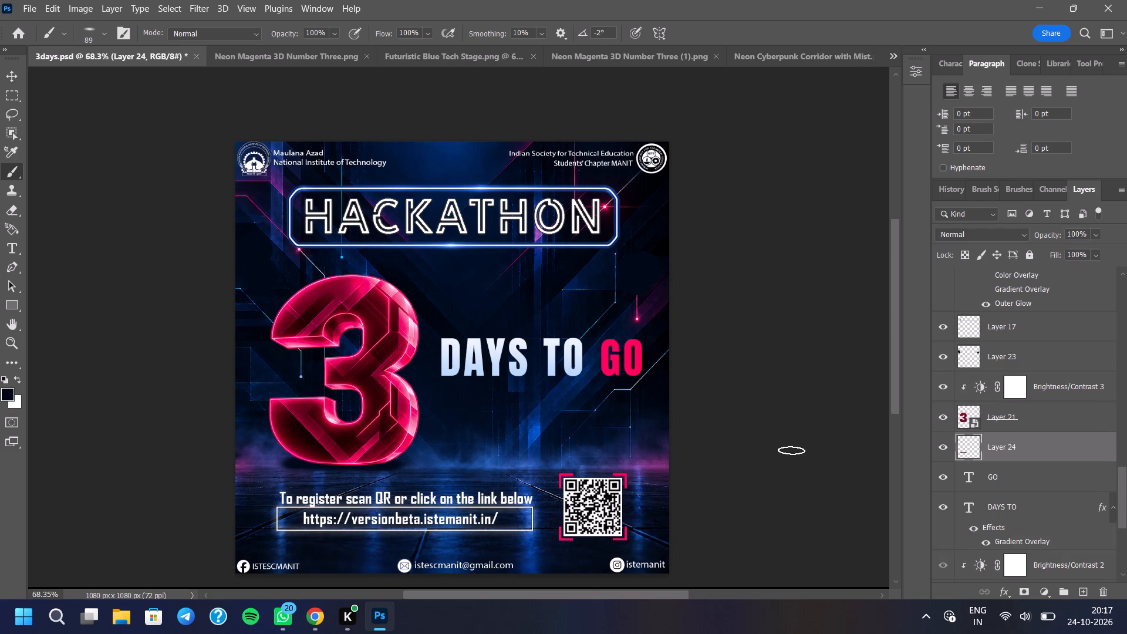
Erase the existing shadow on Layer 24 under the base of the red 3, from one end to the other.
scroll(316, 468, up, 9)
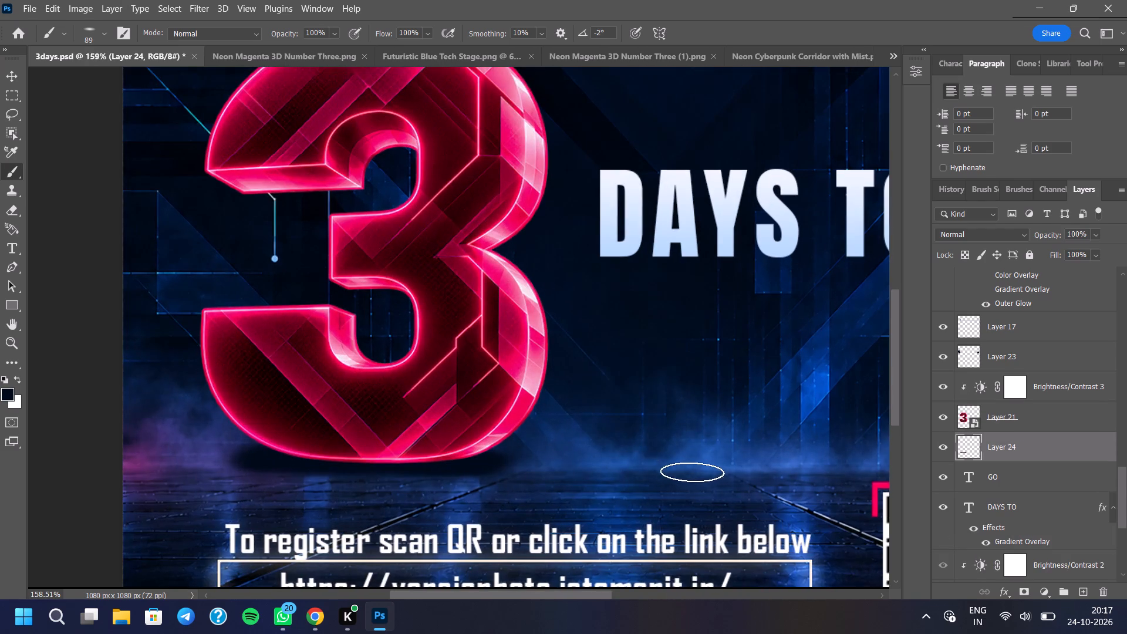
scroll(692, 472, up, 3)
click(2, 203)
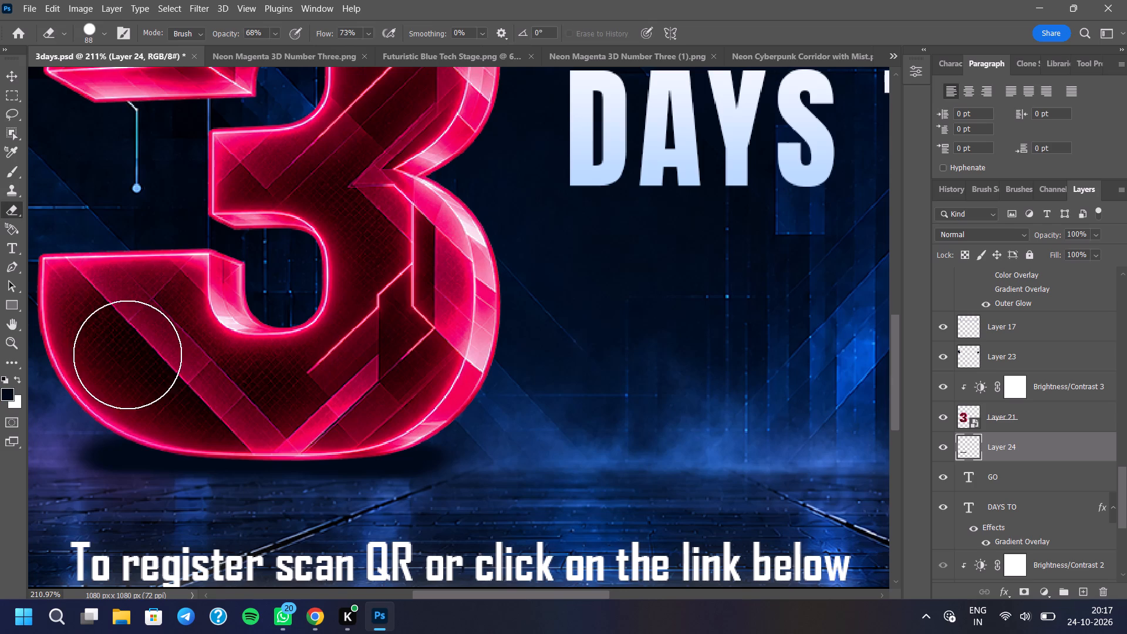
scroll(161, 376, down, 4)
click(3, 225)
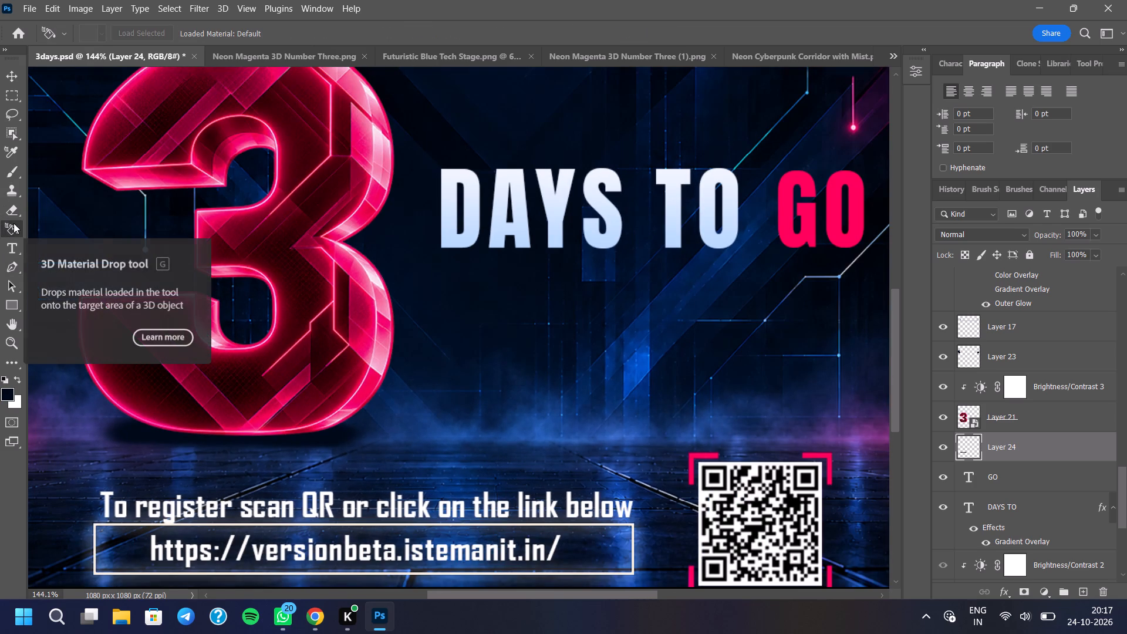
click(8, 207)
drag(119, 421, 258, 437)
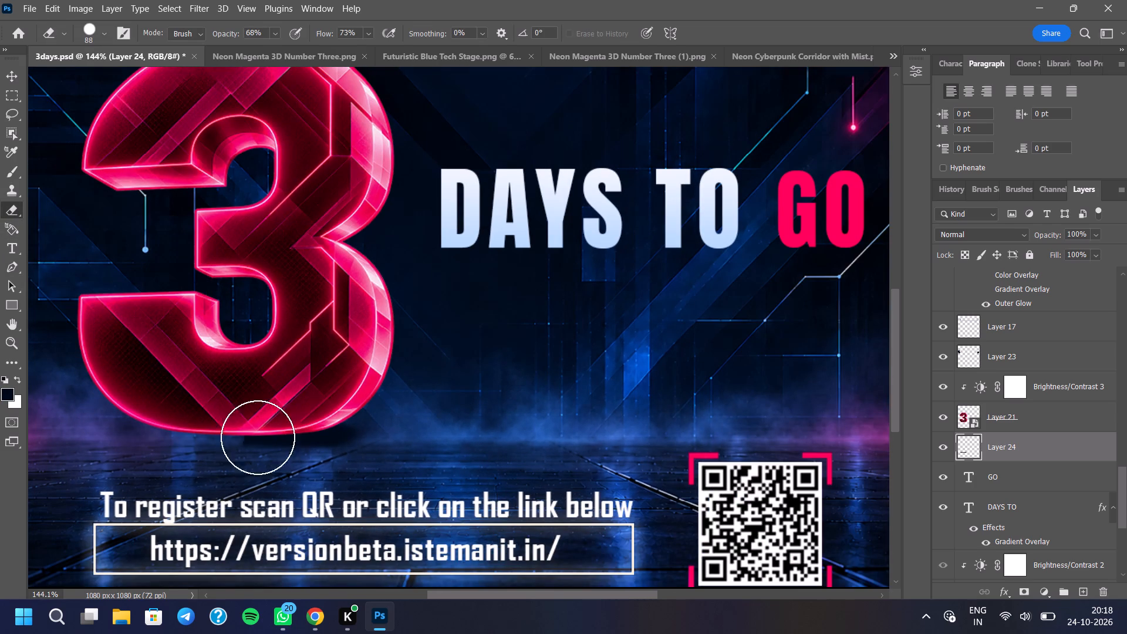
drag(258, 437, 360, 427)
Repaint a soft black shadow on Layer 24 beneath the 3's base with a flat brush at 68% opacity and 65% flow.
click(12, 175)
scroll(338, 396, down, 4)
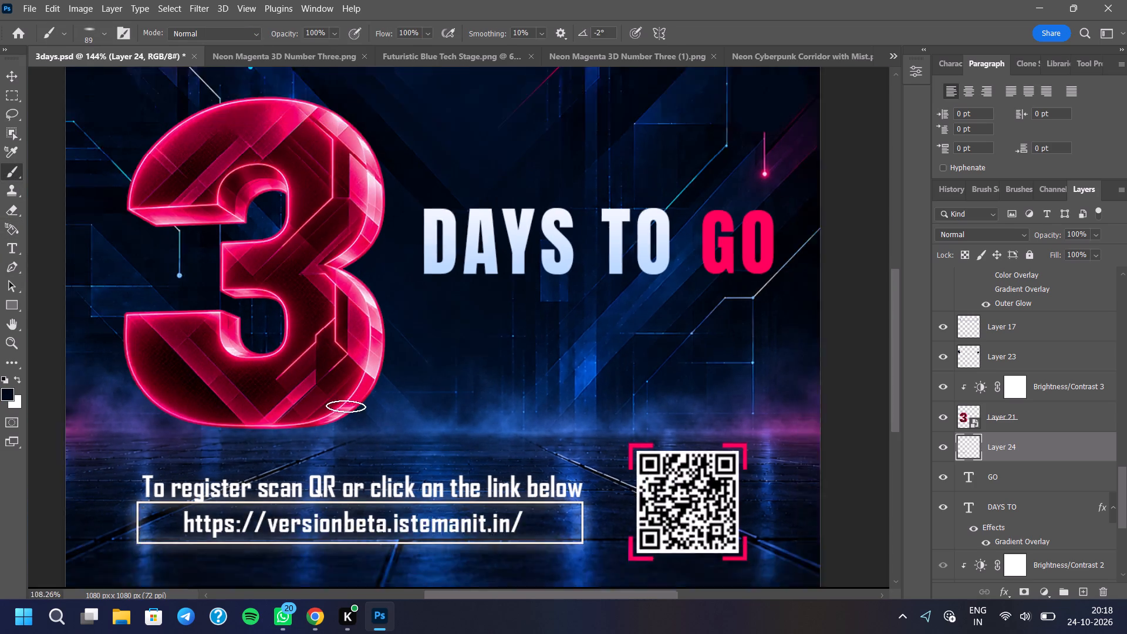
scroll(224, 427, up, 10)
right_click(217, 406)
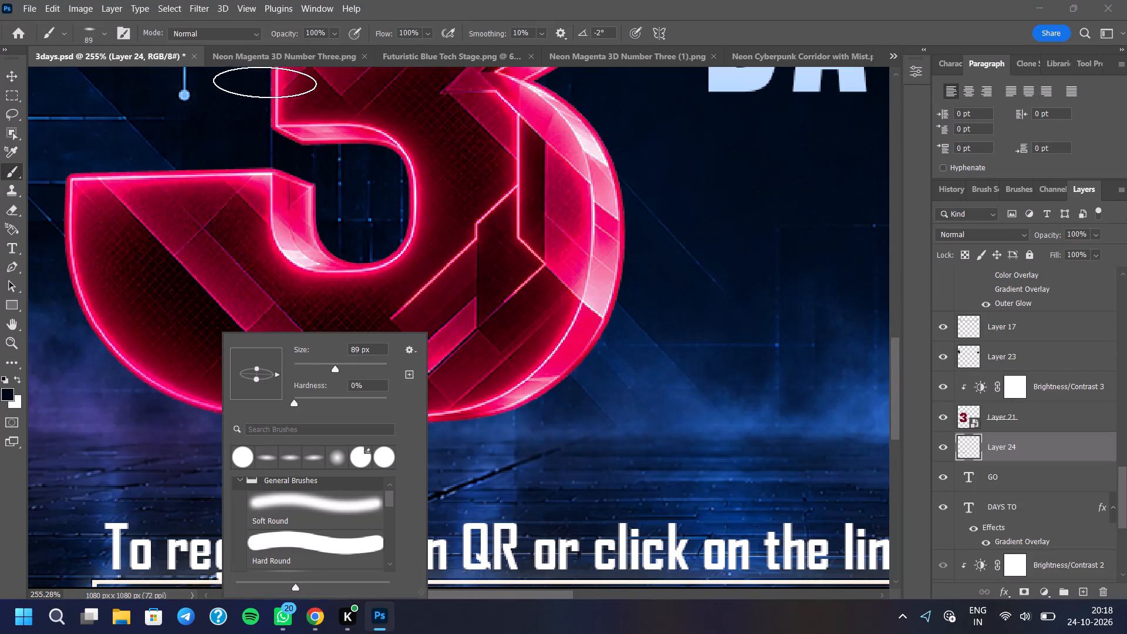
click(335, 32)
click(329, 48)
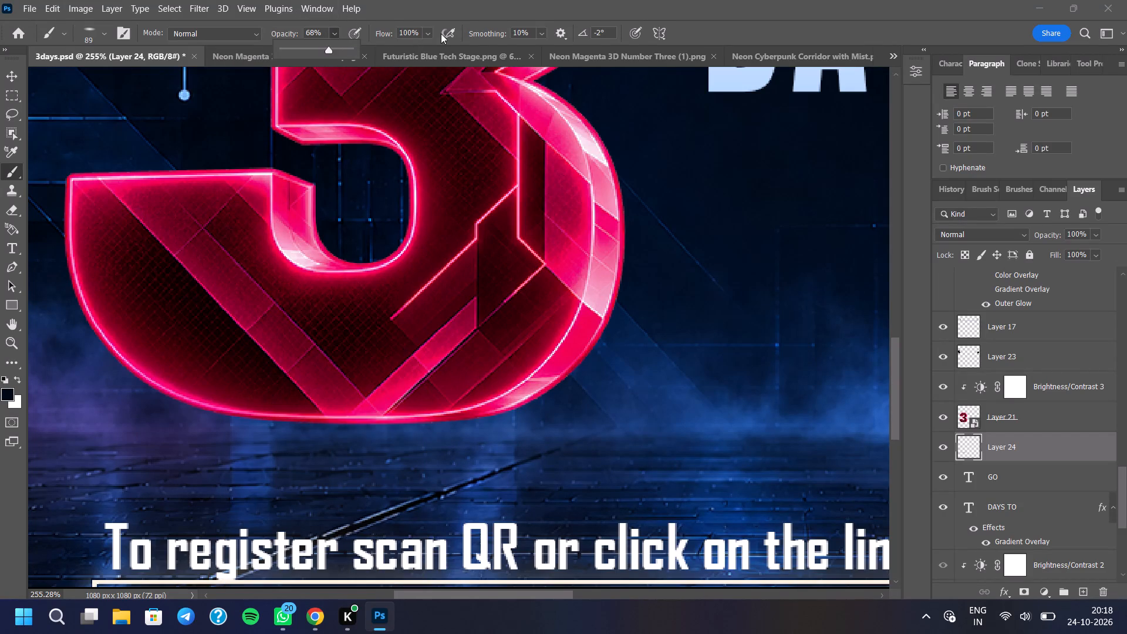
click(428, 33)
double_click(420, 52)
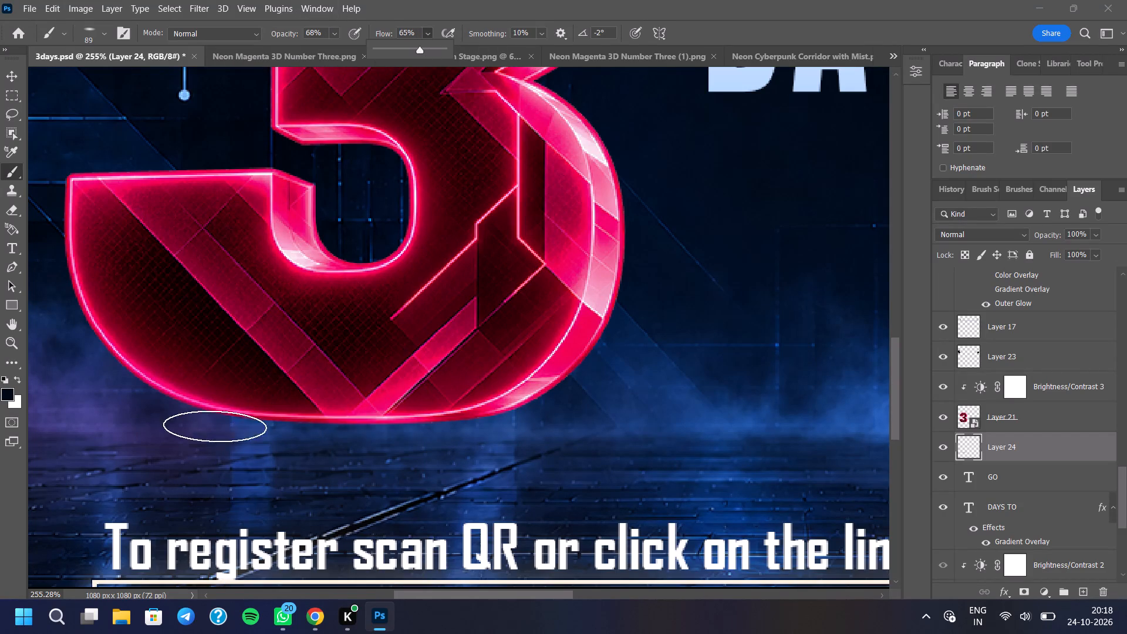
drag(137, 425, 431, 426)
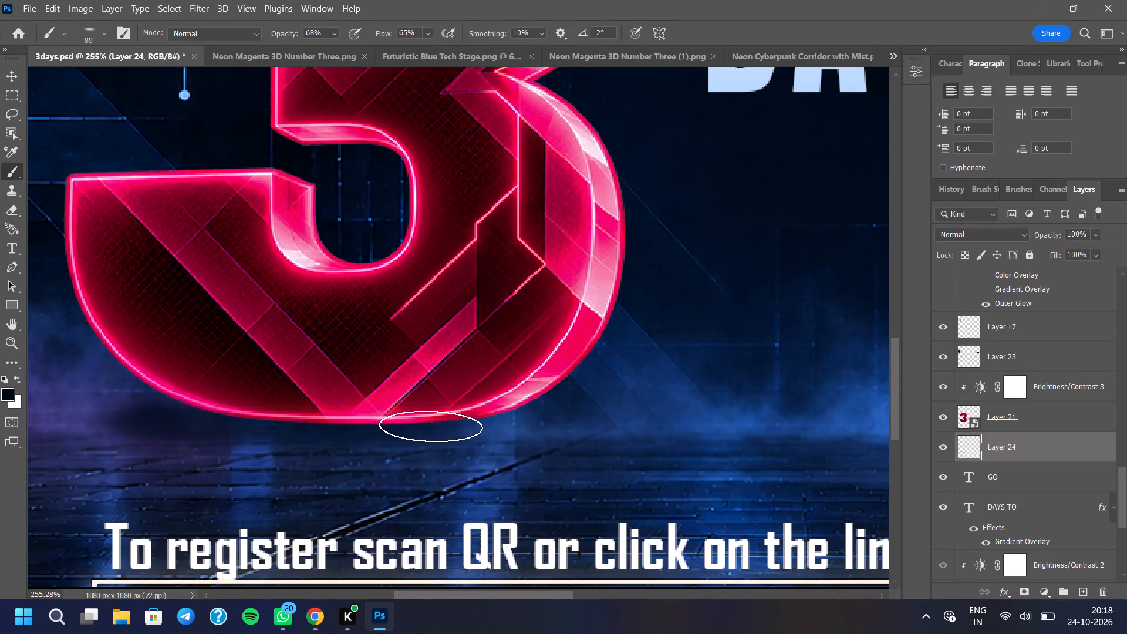
drag(431, 426, 556, 423)
drag(545, 429, 530, 433)
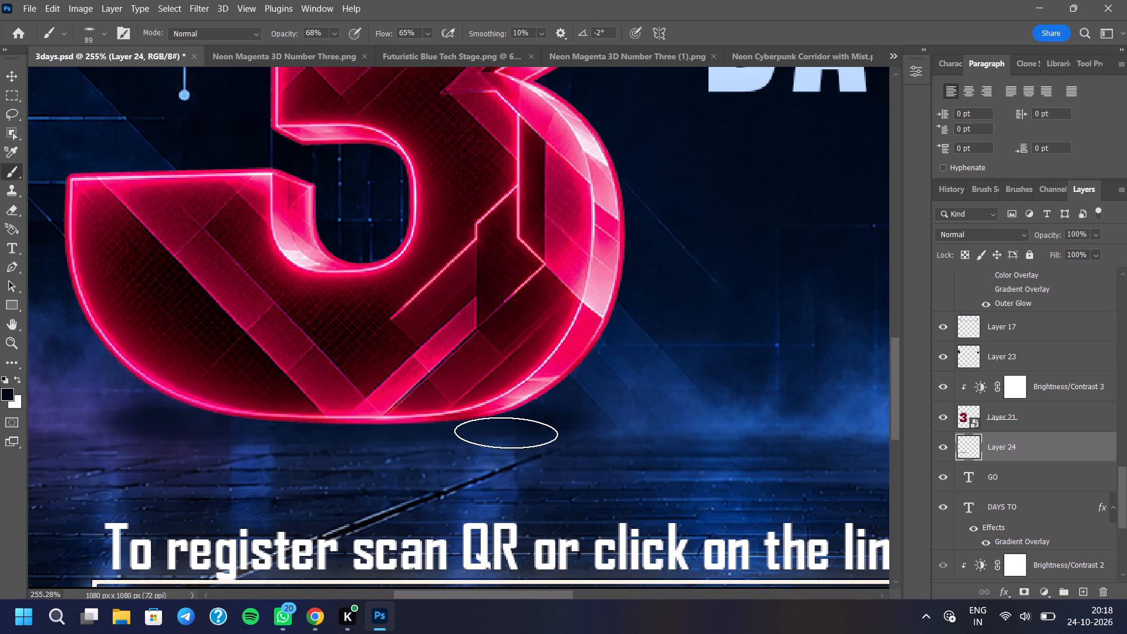
drag(461, 440, 134, 438)
click(151, 416)
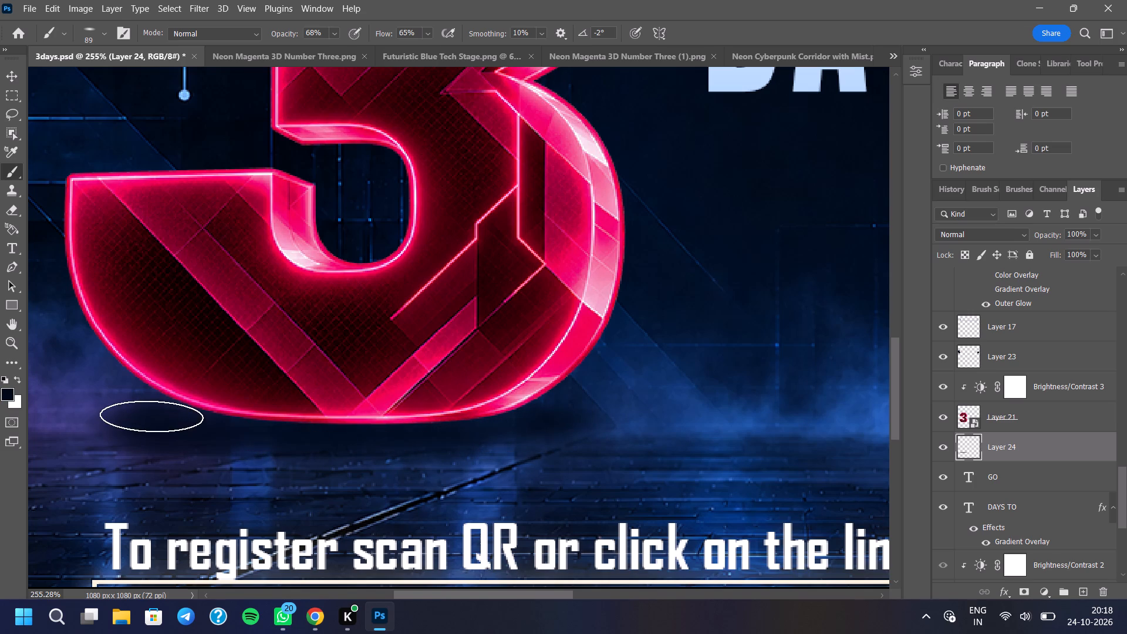
drag(510, 444, 536, 440)
click(553, 431)
click(548, 423)
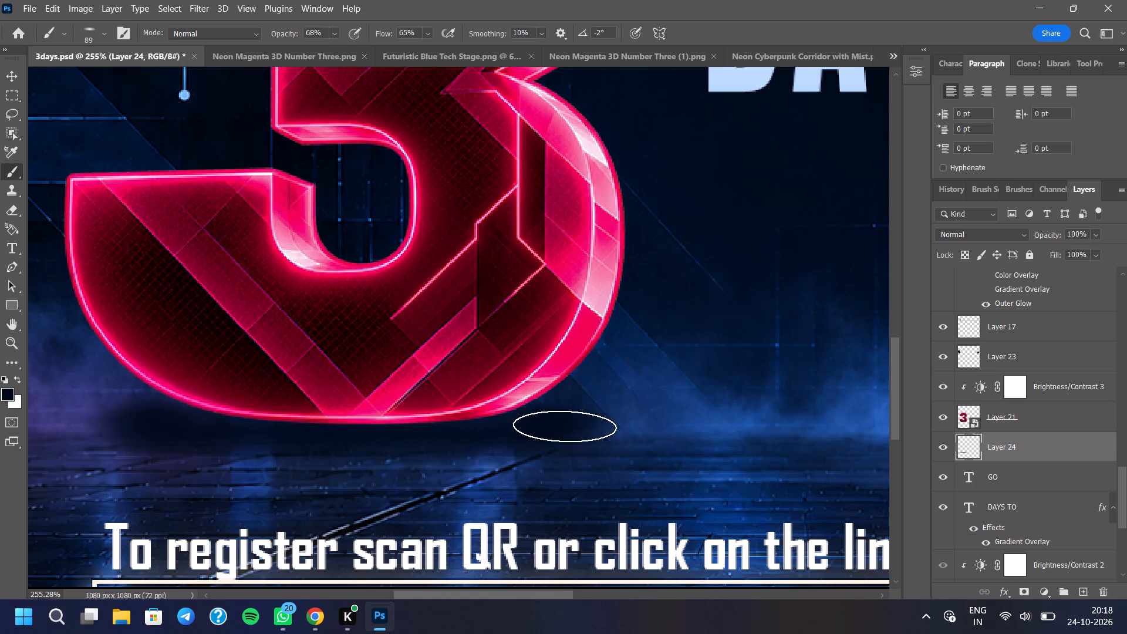
Darken both ends of the 3's shadow and extend it slightly onto the floor below with additional brush strokes.
scroll(429, 493, down, 13)
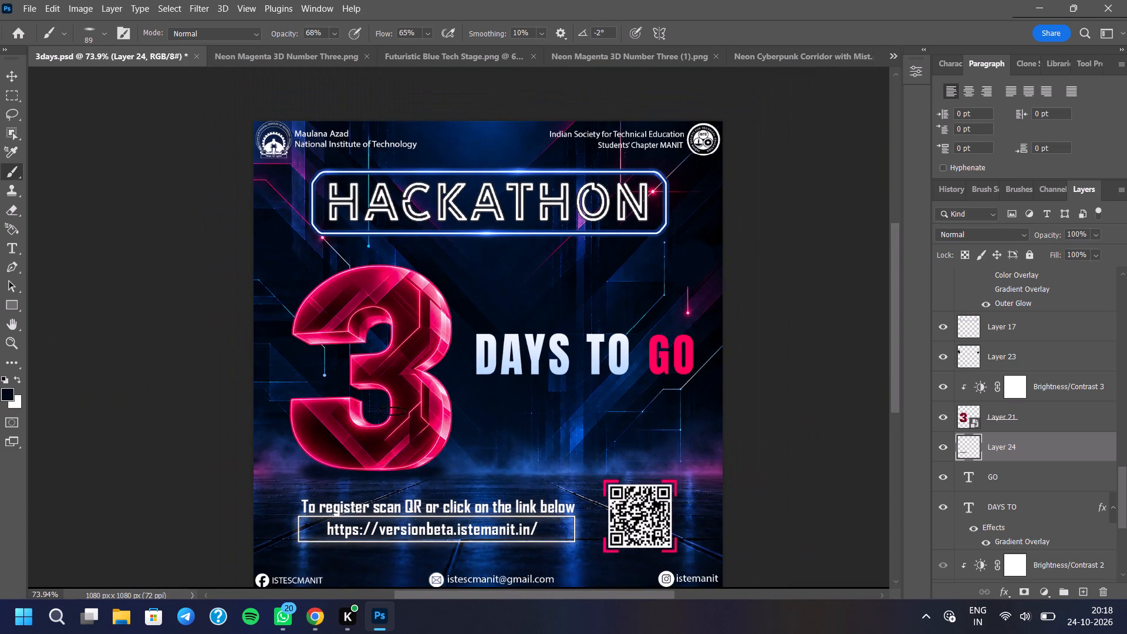
scroll(342, 416, down, 2)
scroll(352, 472, up, 8)
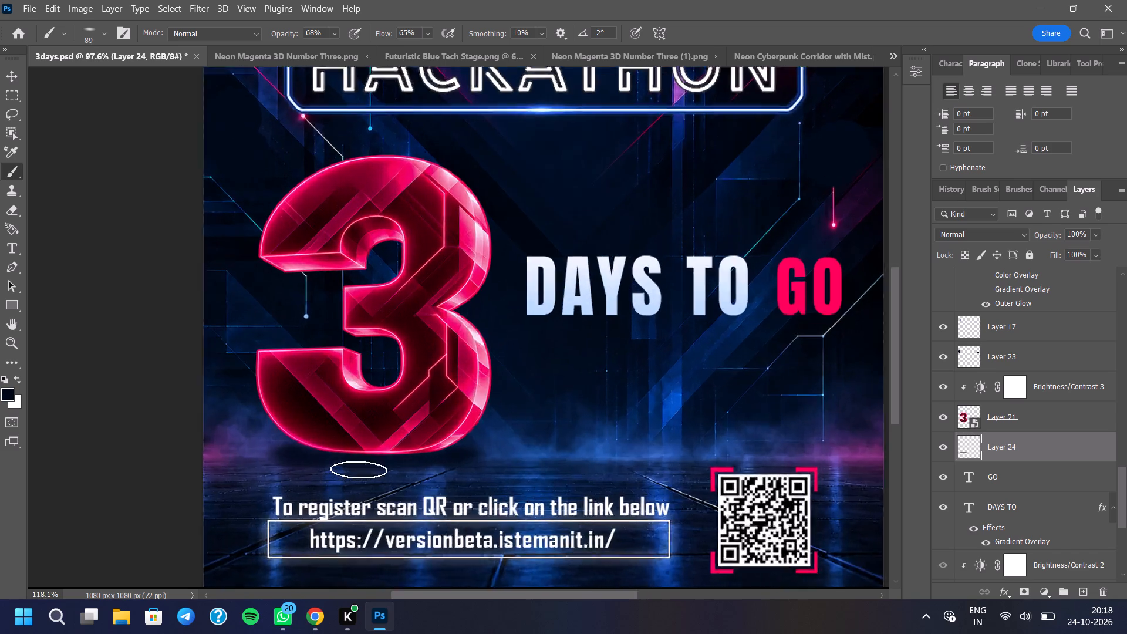
scroll(359, 470, up, 2)
scroll(458, 508, up, 6)
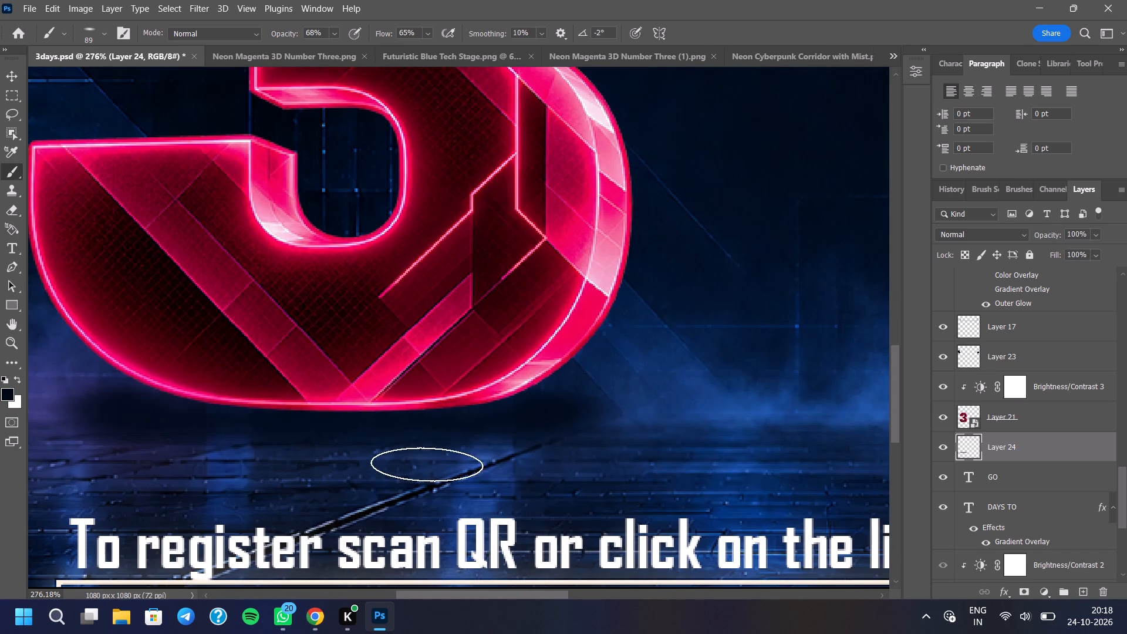
click(502, 393)
drag(504, 392, 495, 392)
click(127, 393)
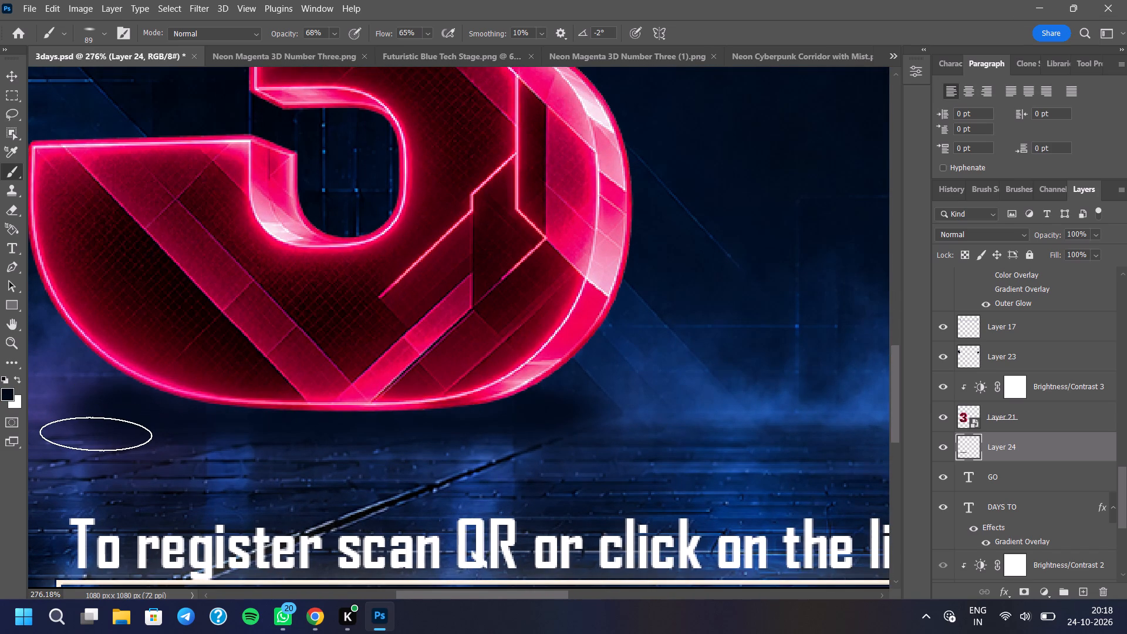
click(96, 434)
drag(112, 440, 136, 439)
drag(136, 439, 212, 440)
drag(217, 441, 255, 441)
drag(301, 440, 325, 440)
drag(403, 440, 414, 440)
drag(457, 440, 465, 439)
click(474, 437)
Examine the repainted shadow under the 3 at whole-poster scale.
scroll(443, 466, down, 6)
scroll(390, 490, down, 7)
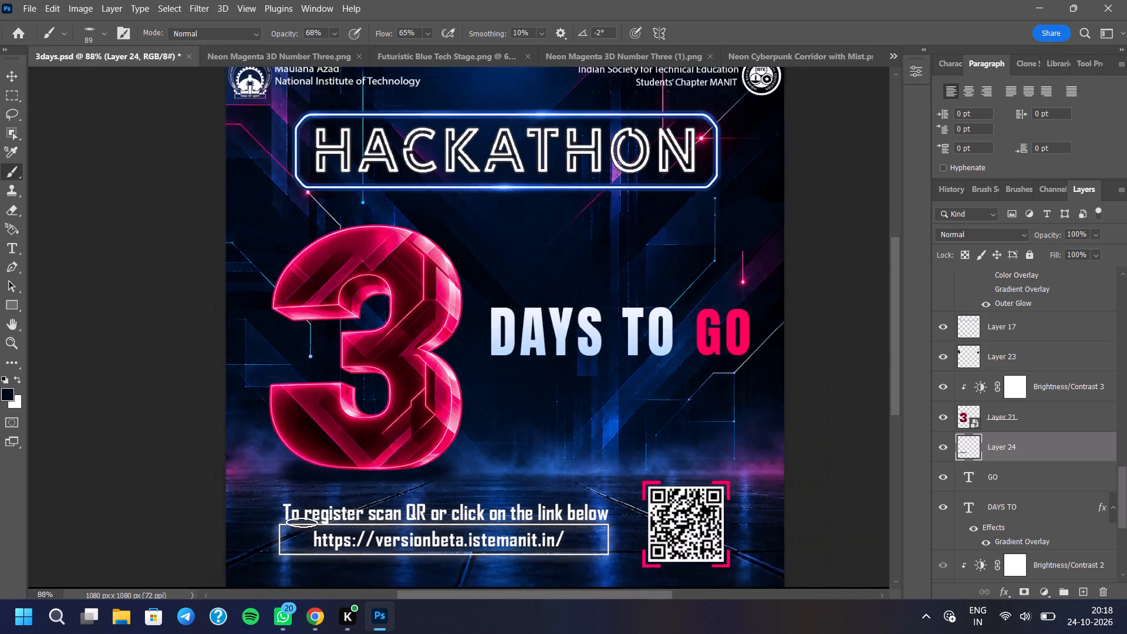
scroll(302, 522, down, 1)
scroll(392, 444, down, 1)
scroll(455, 383, down, 1)
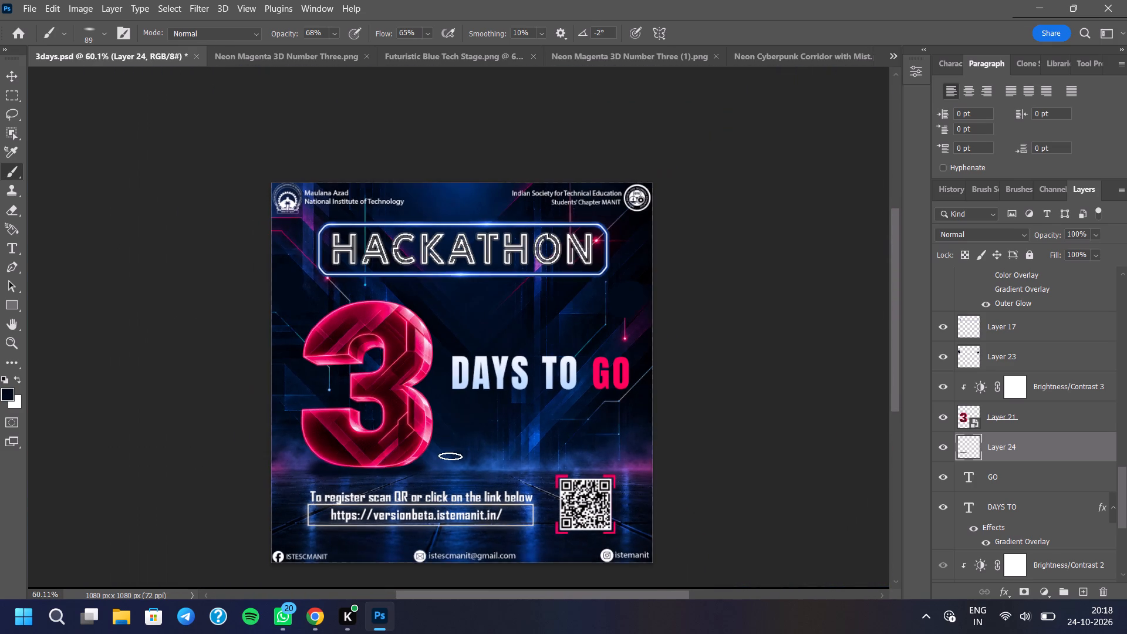
scroll(450, 456, up, 2)
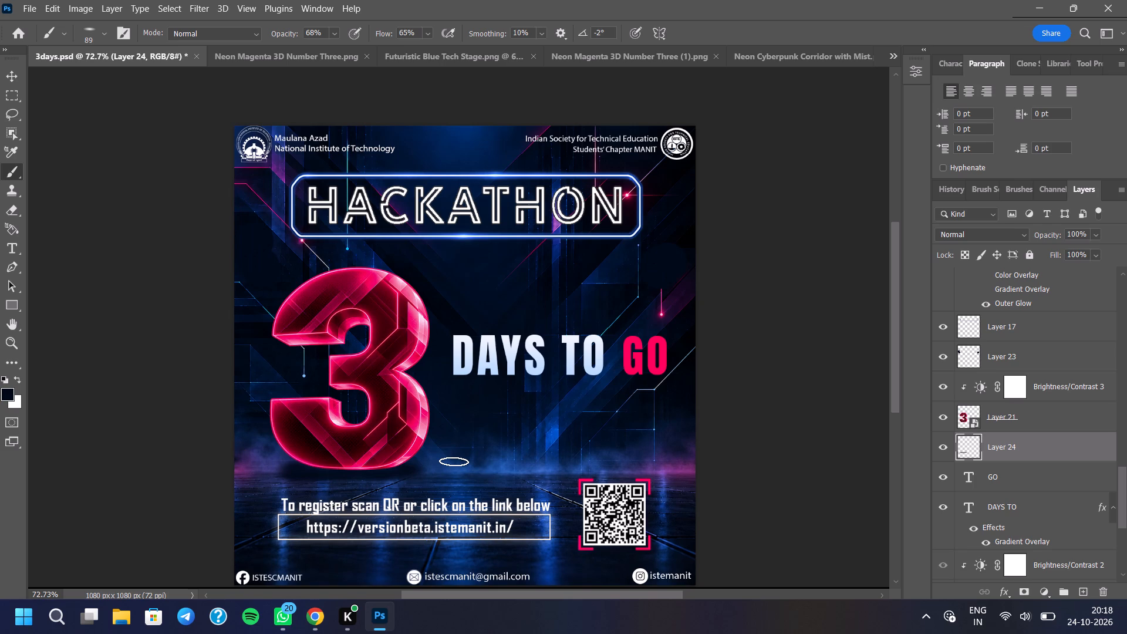
scroll(379, 281, down, 3)
Add an empty layer above the Exposure 5 adjustment in Group 1 and merge the visible layers.
scroll(1069, 483, up, 3)
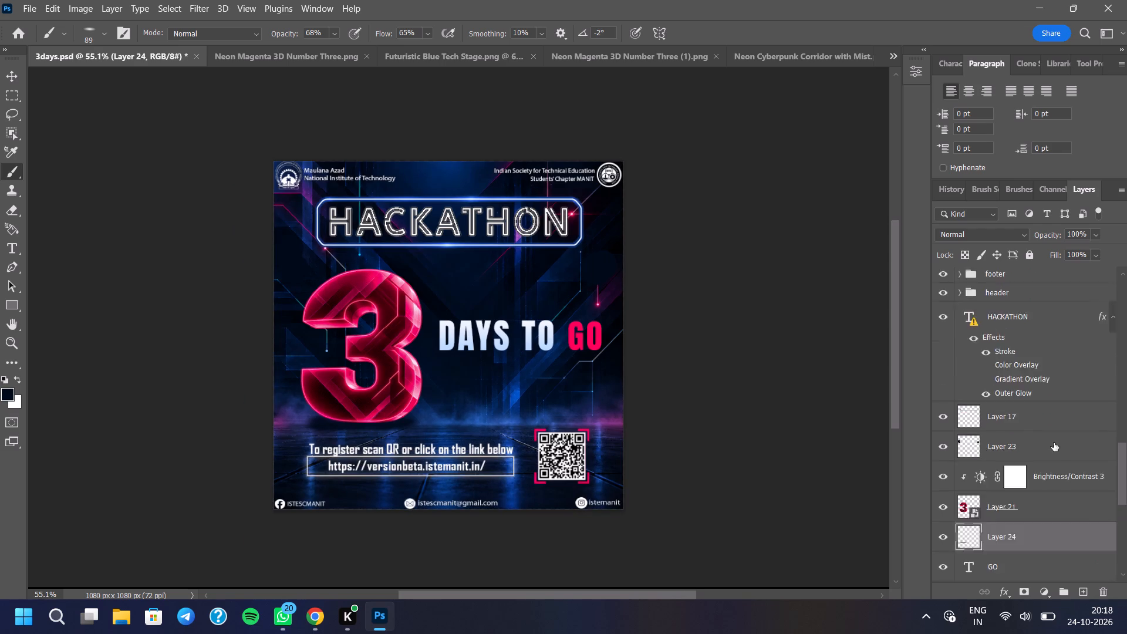
scroll(1054, 443, up, 20)
scroll(1054, 443, up, 13)
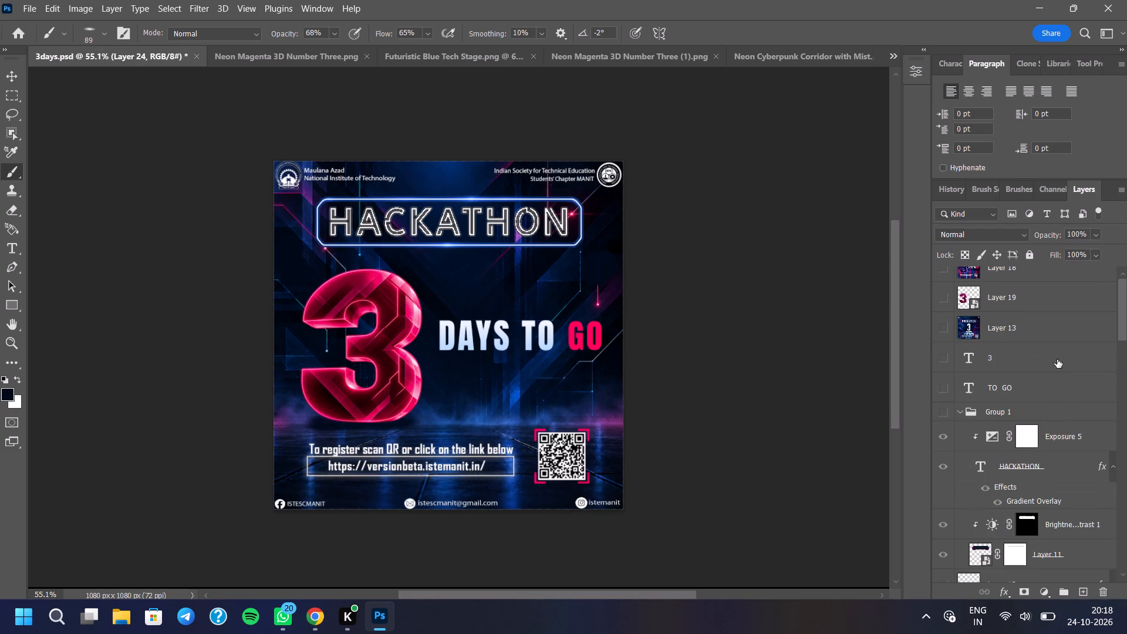
click(1074, 464)
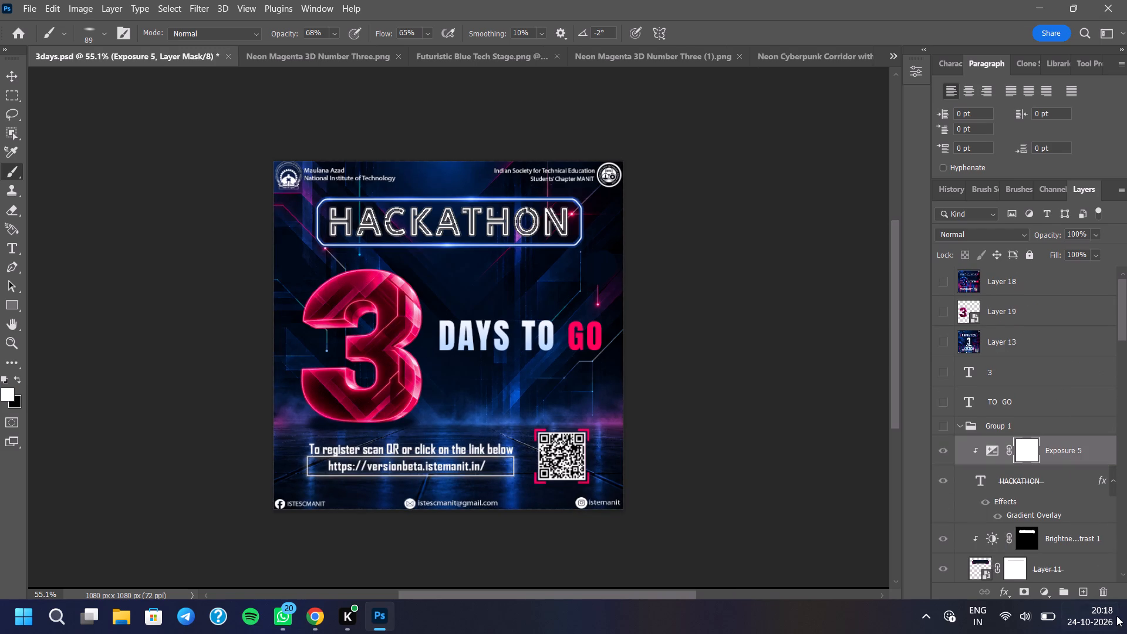
click(1107, 591)
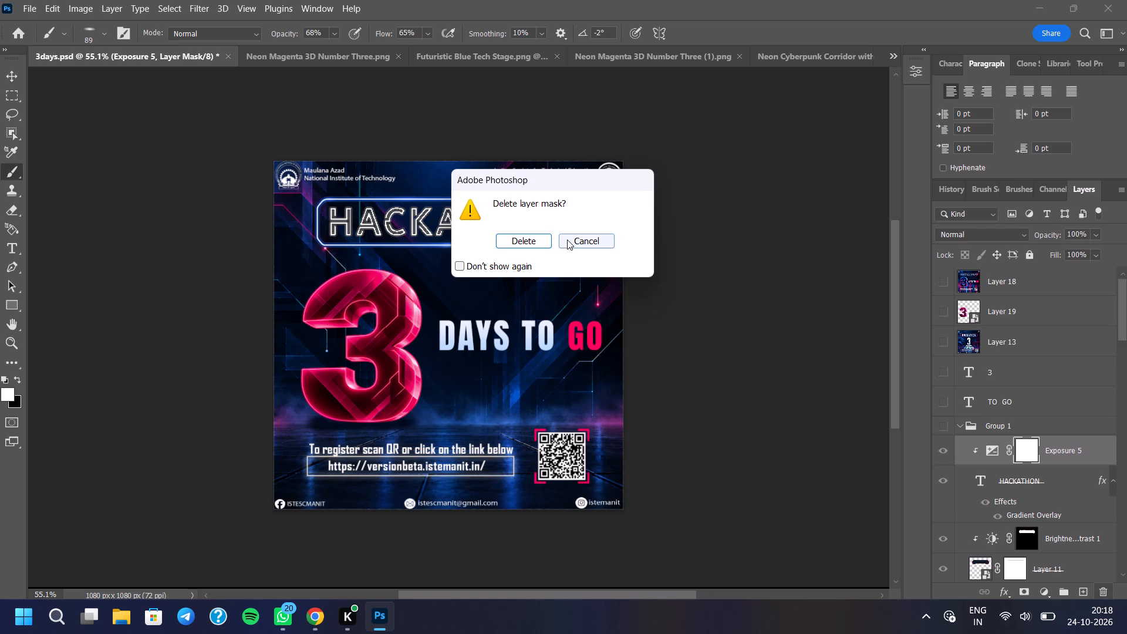
click(567, 240)
click(1088, 598)
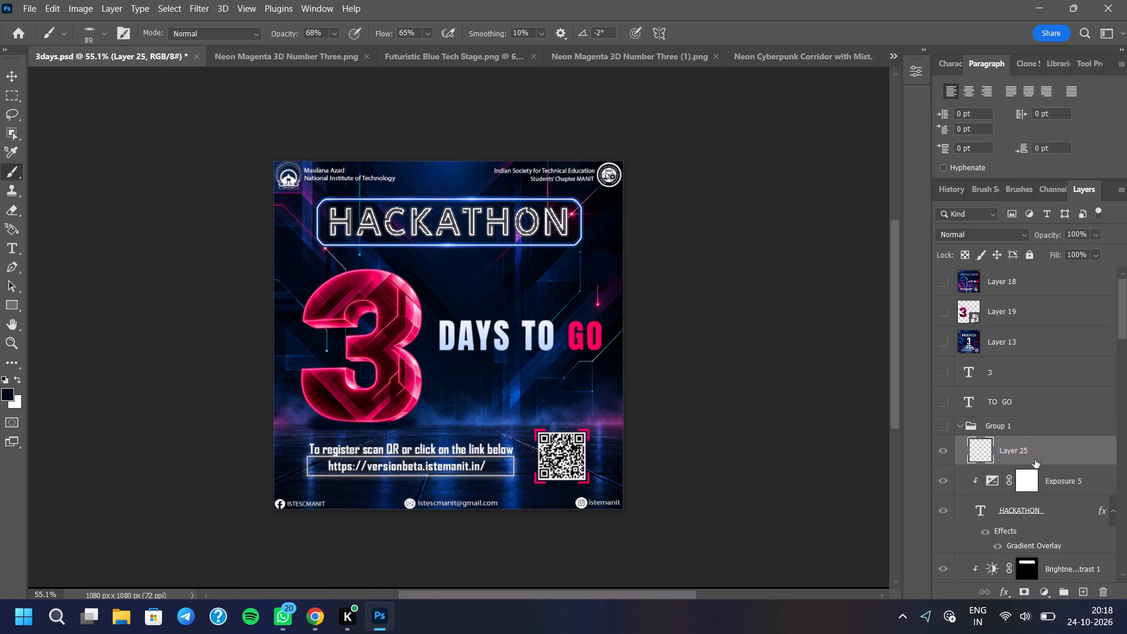
key(ctrl+shift+e)
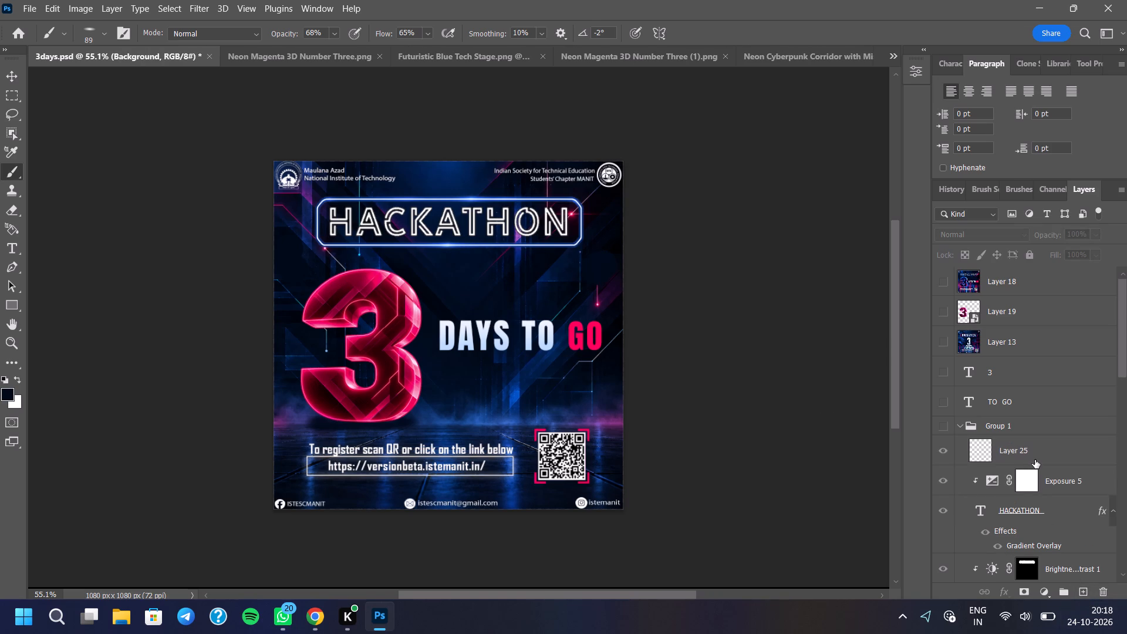
Add a new layer at the top of Group 1 and stamp all visible artwork into it.
click(961, 423)
click(961, 423)
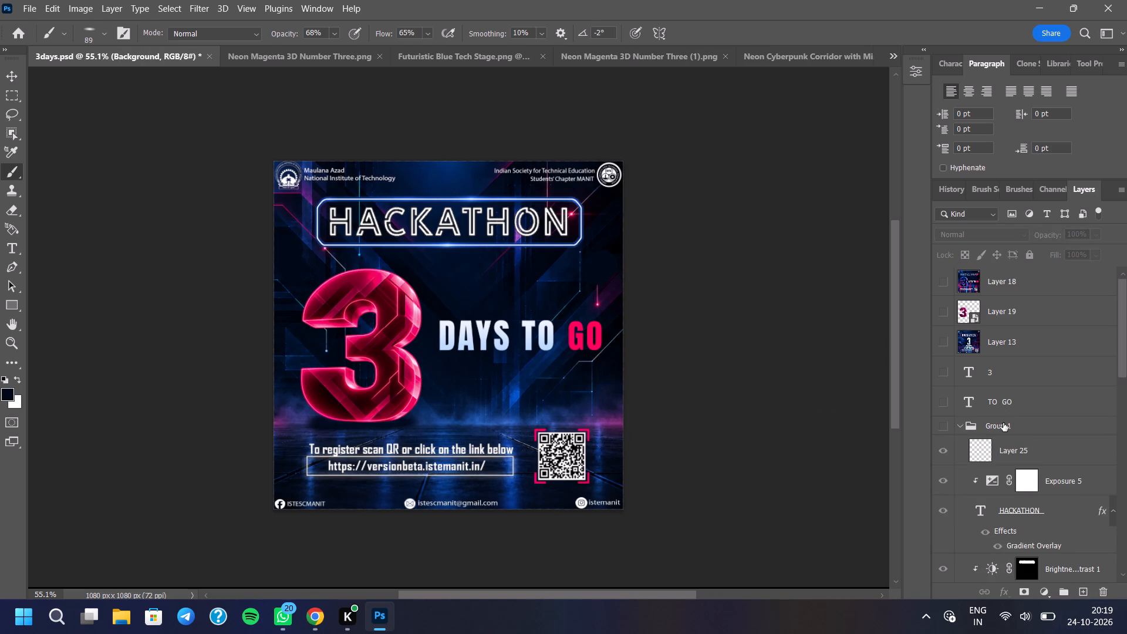
click(1004, 424)
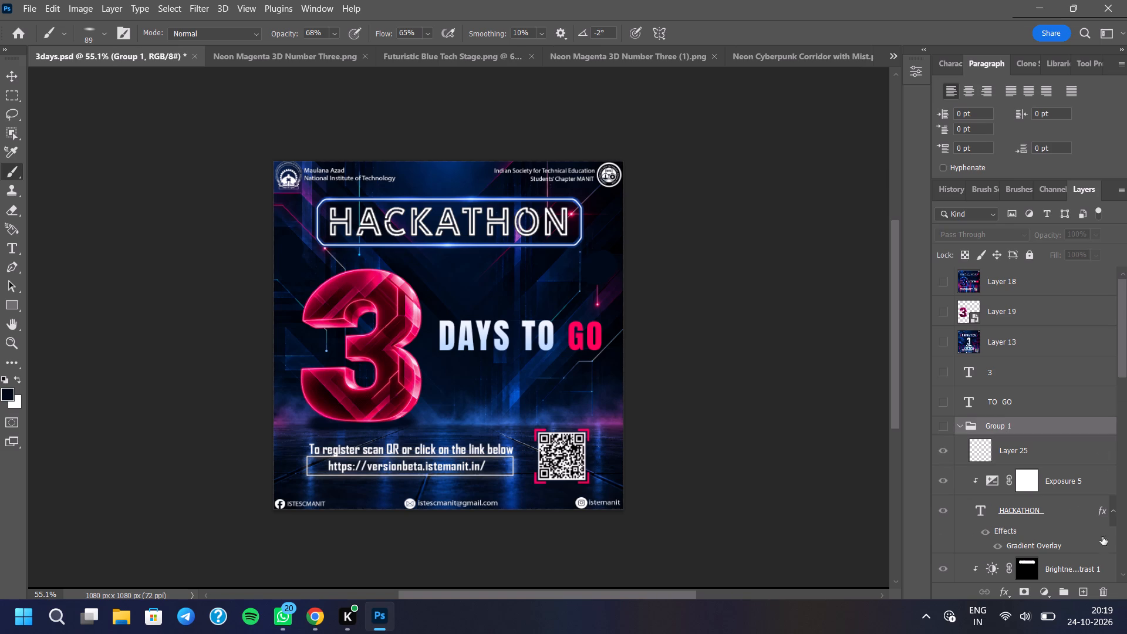
click(1086, 596)
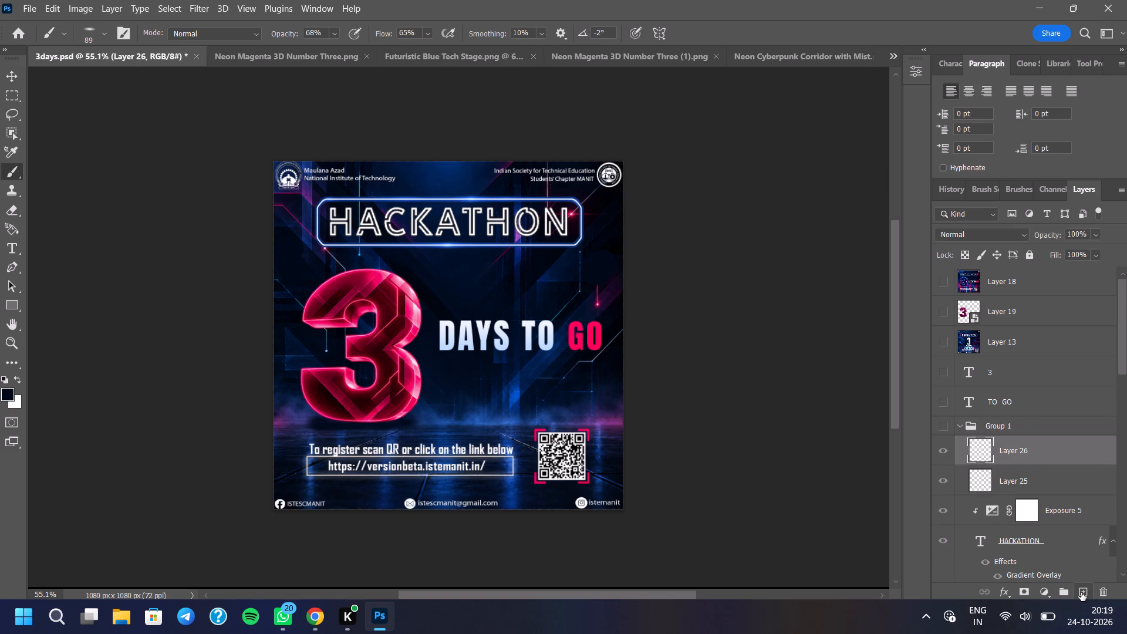
key(ctrl+alt+shift+e)
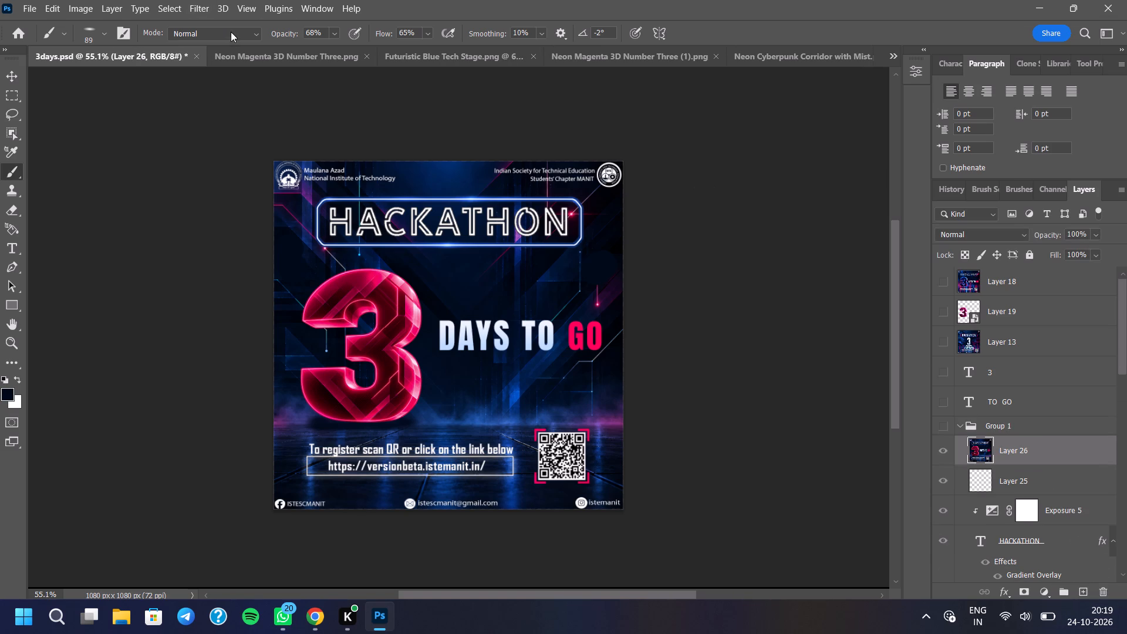
Open the Camera Raw Filter on the stamped poster layer and set Exposure to -0.10.
click(203, 11)
click(230, 110)
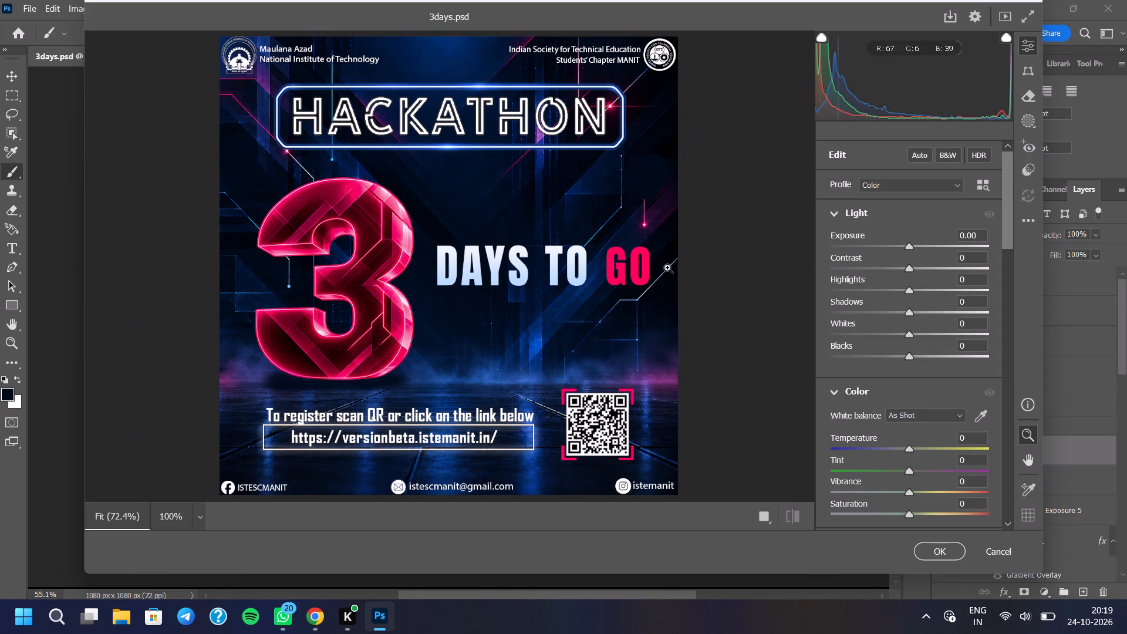
click(911, 245)
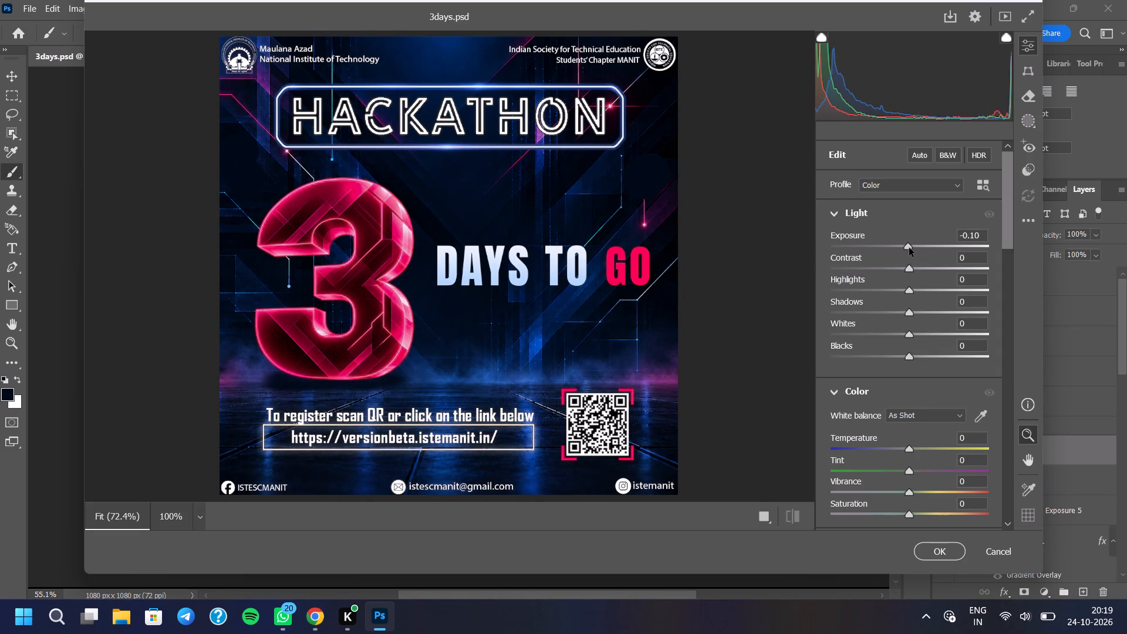
Balance the poster's light by setting Contrast to -10, Highlights to +21 and Shadows to +18.
drag(905, 271, 907, 271)
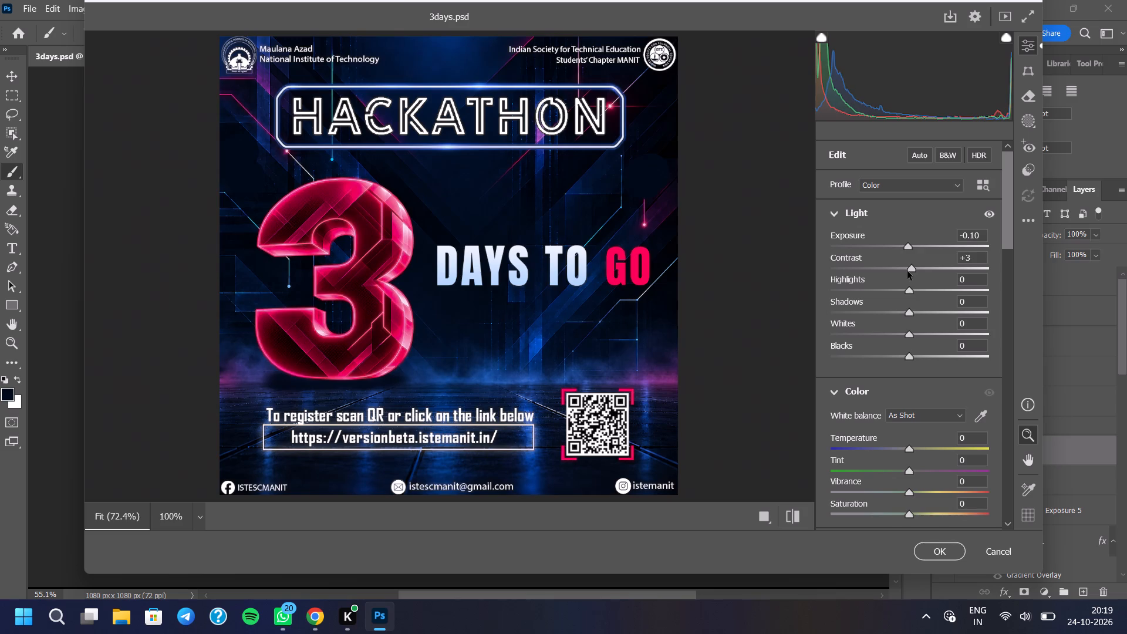
drag(907, 271, 881, 274)
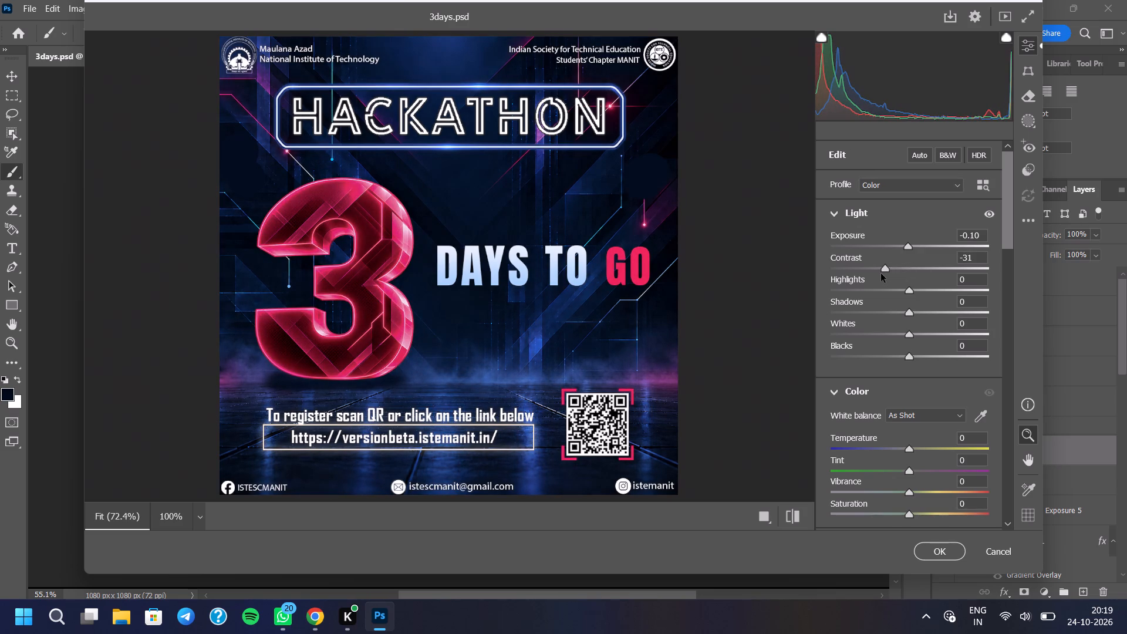
drag(881, 274, 951, 271)
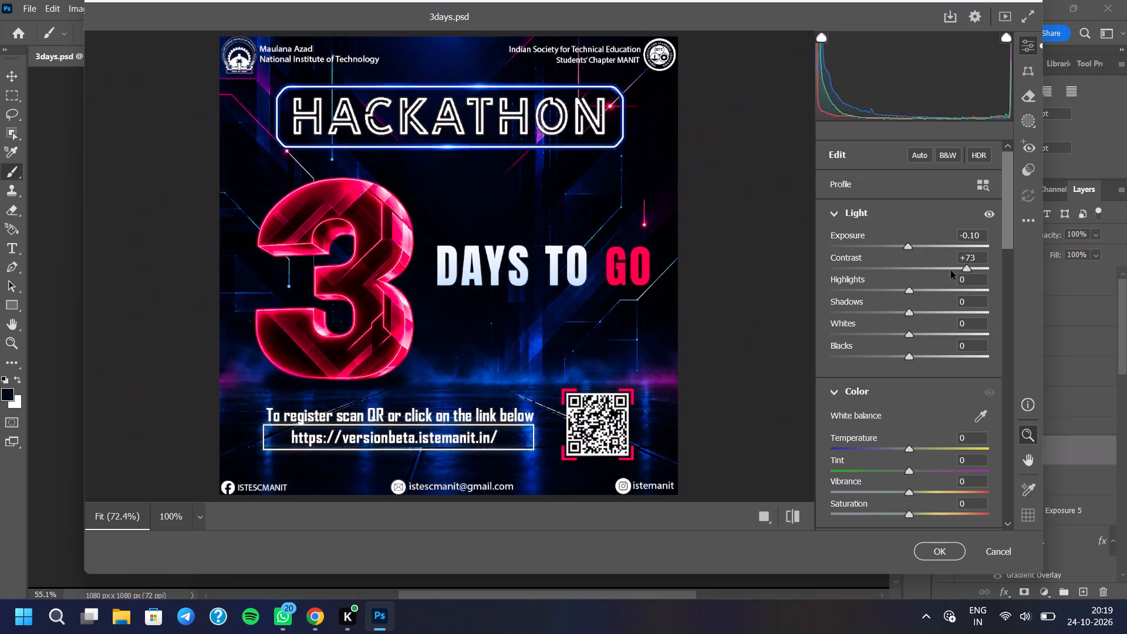
drag(951, 271, 882, 271)
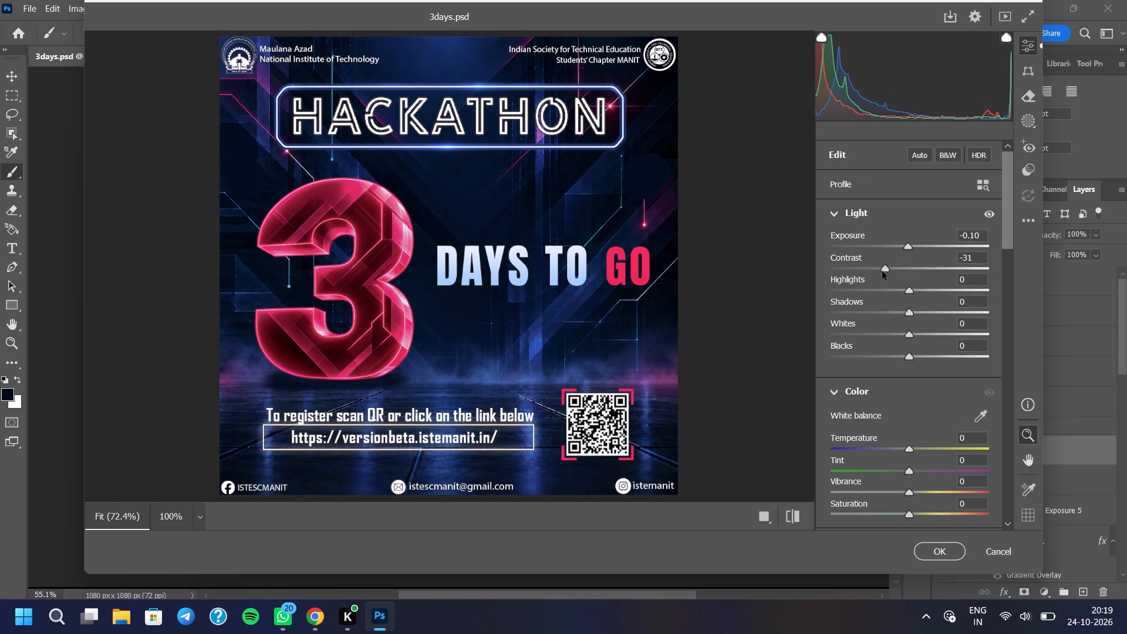
drag(882, 271, 890, 274)
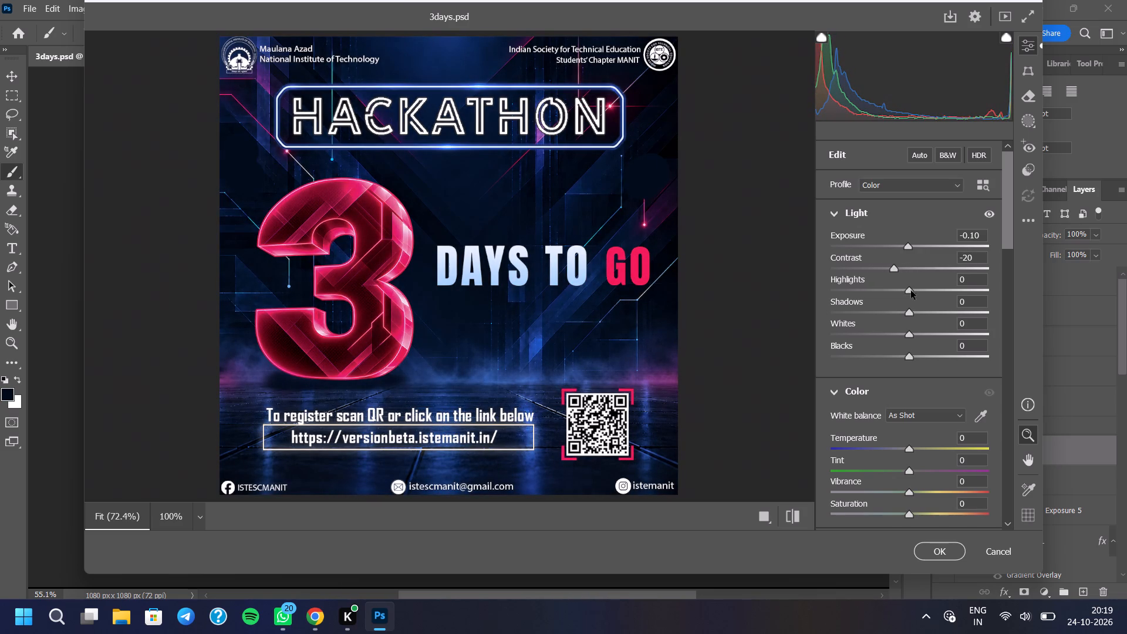
drag(911, 291, 927, 291)
drag(910, 314, 923, 310)
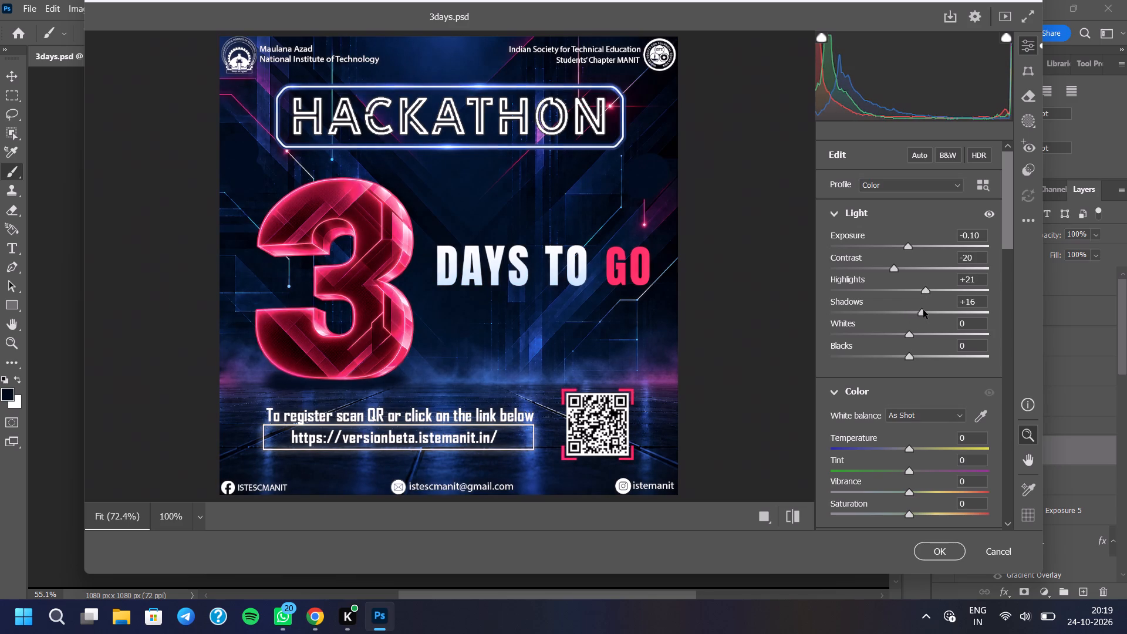
drag(923, 310, 924, 310)
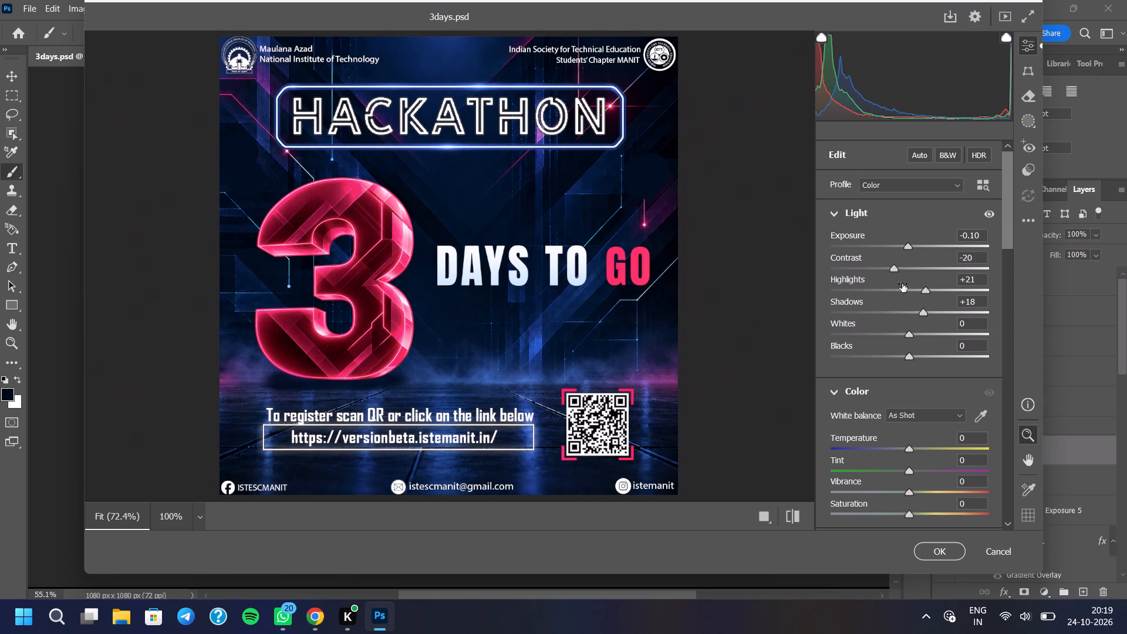
click(896, 273)
drag(896, 269, 903, 269)
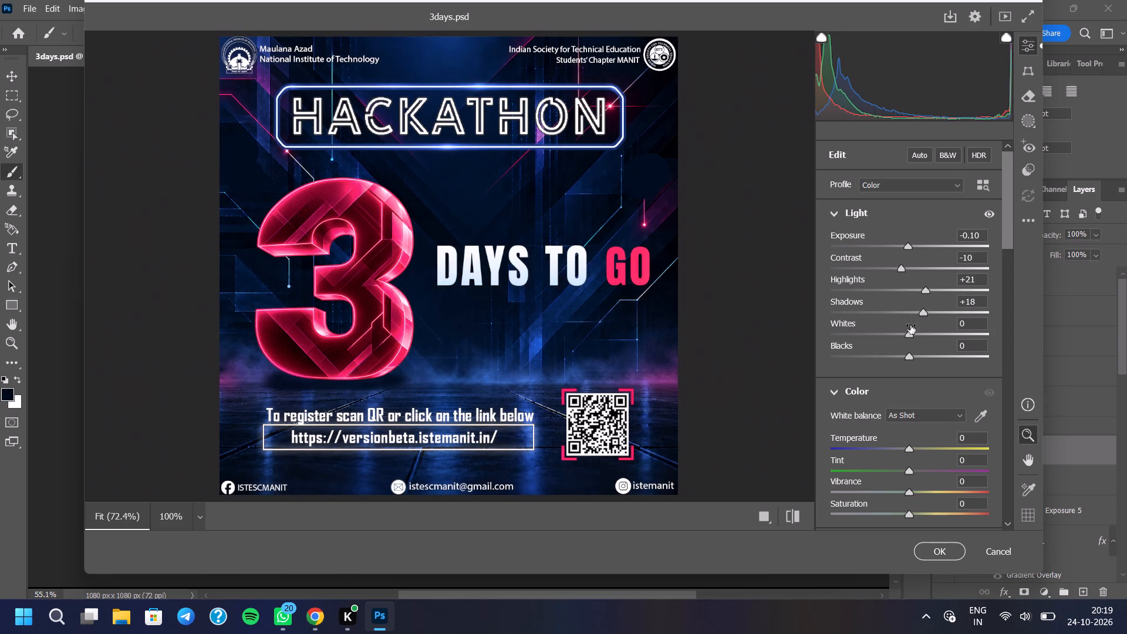
Try a slightly positive Whites value and settle on -7.
drag(910, 332, 916, 333)
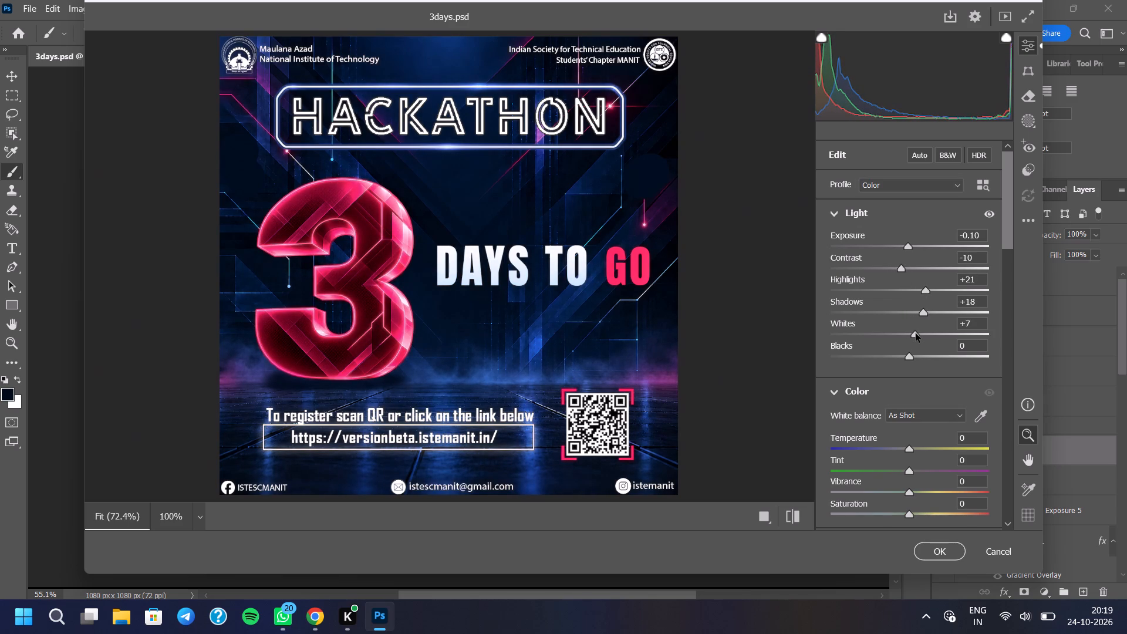
drag(916, 333, 905, 336)
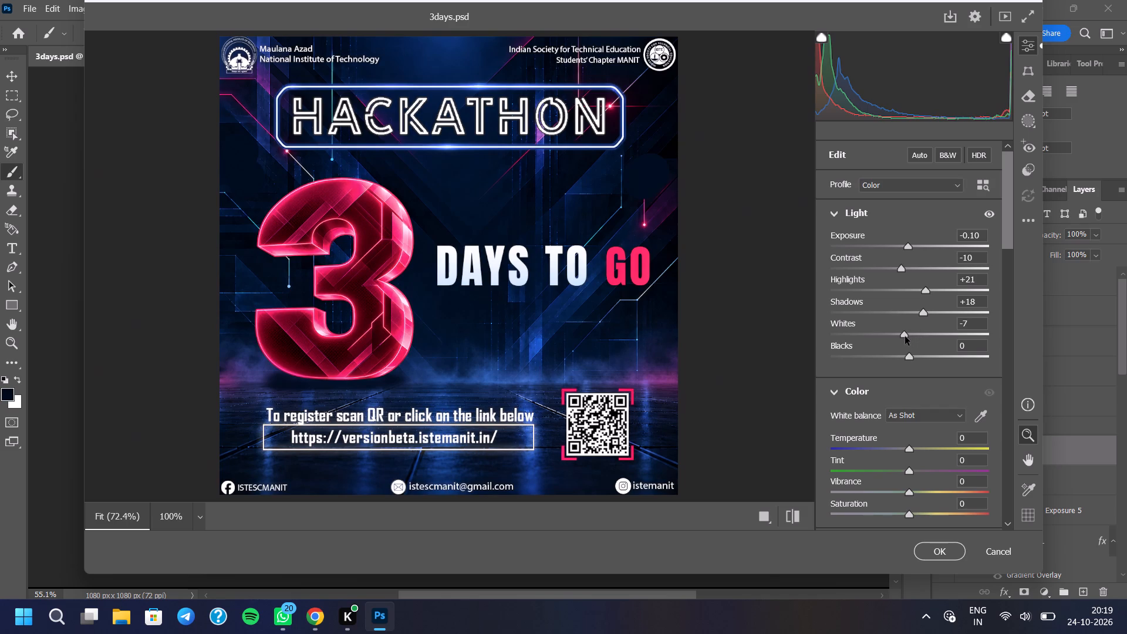
drag(905, 336, 904, 336)
Try Blacks values between +100 and -16 on the poster and settle close to zero.
scroll(899, 329, down, 2)
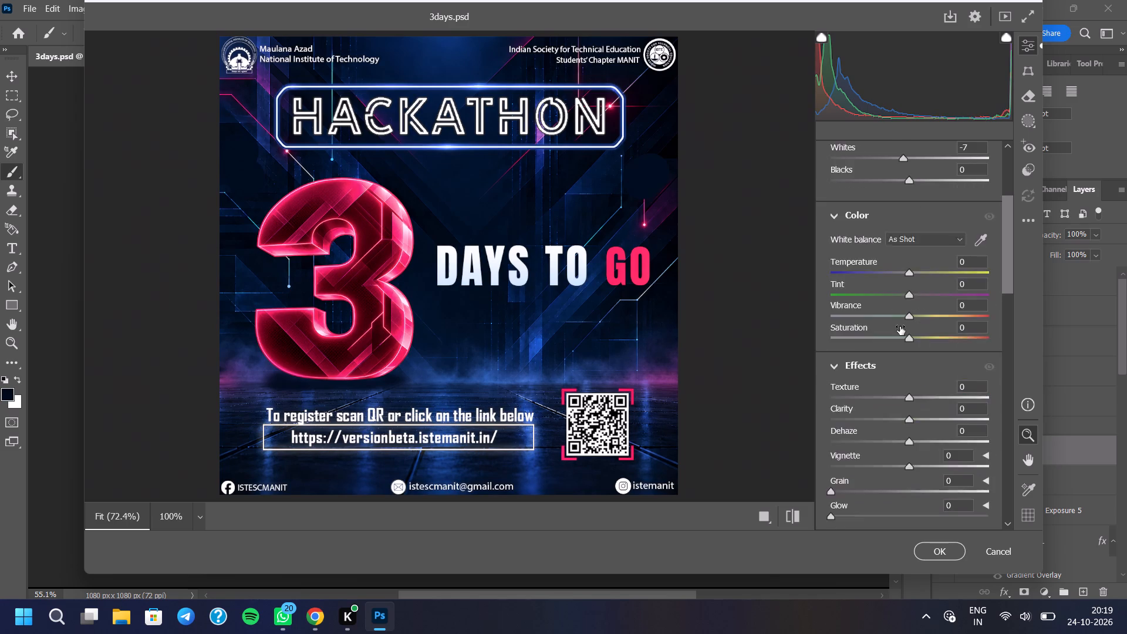
scroll(900, 326, down, 2)
scroll(906, 301, up, 4)
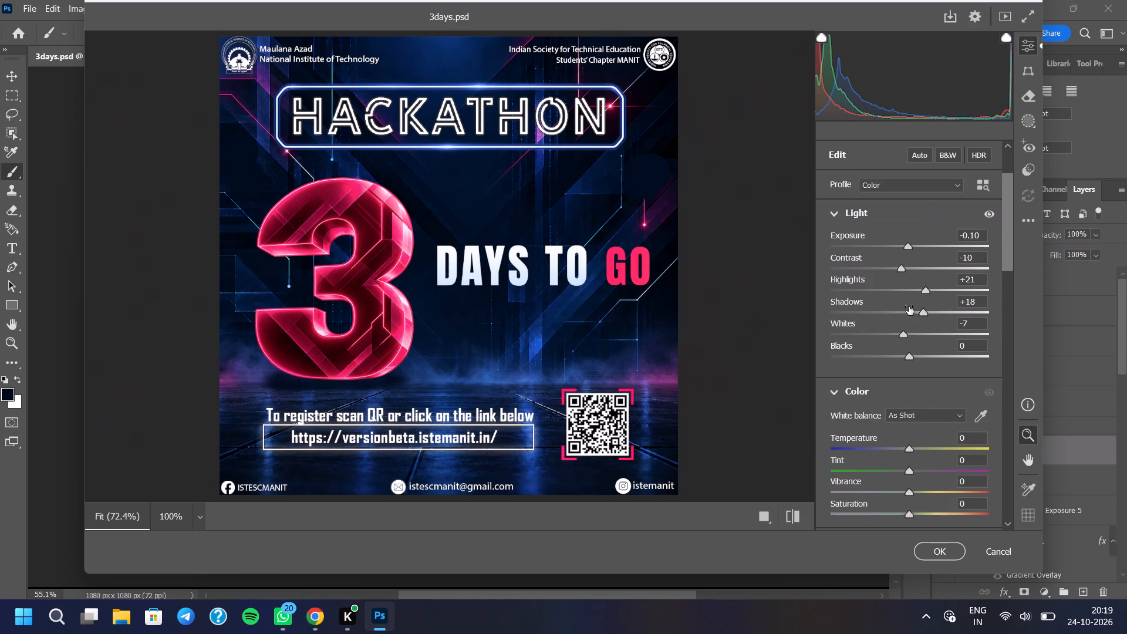
drag(907, 354, 987, 358)
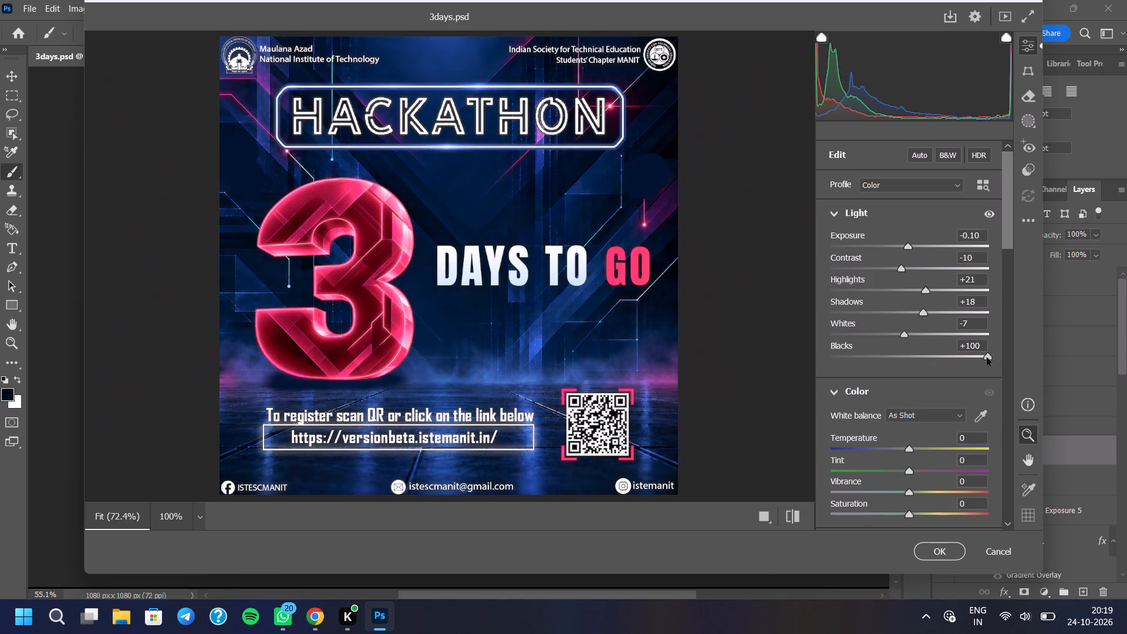
drag(987, 358, 937, 353)
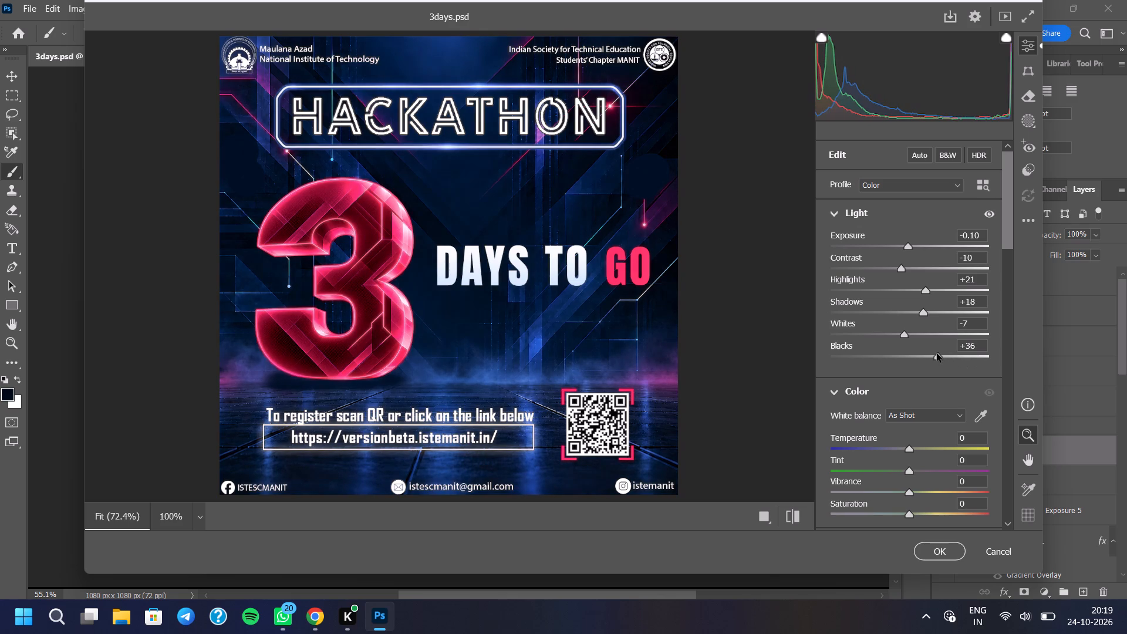
drag(937, 353, 897, 358)
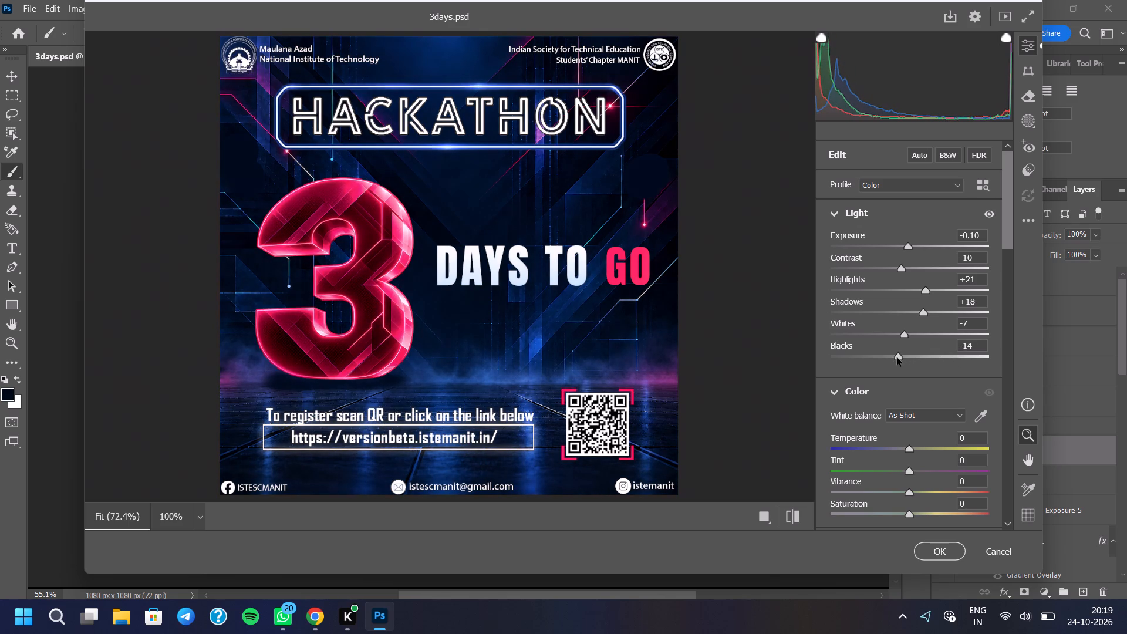
drag(897, 358, 896, 360)
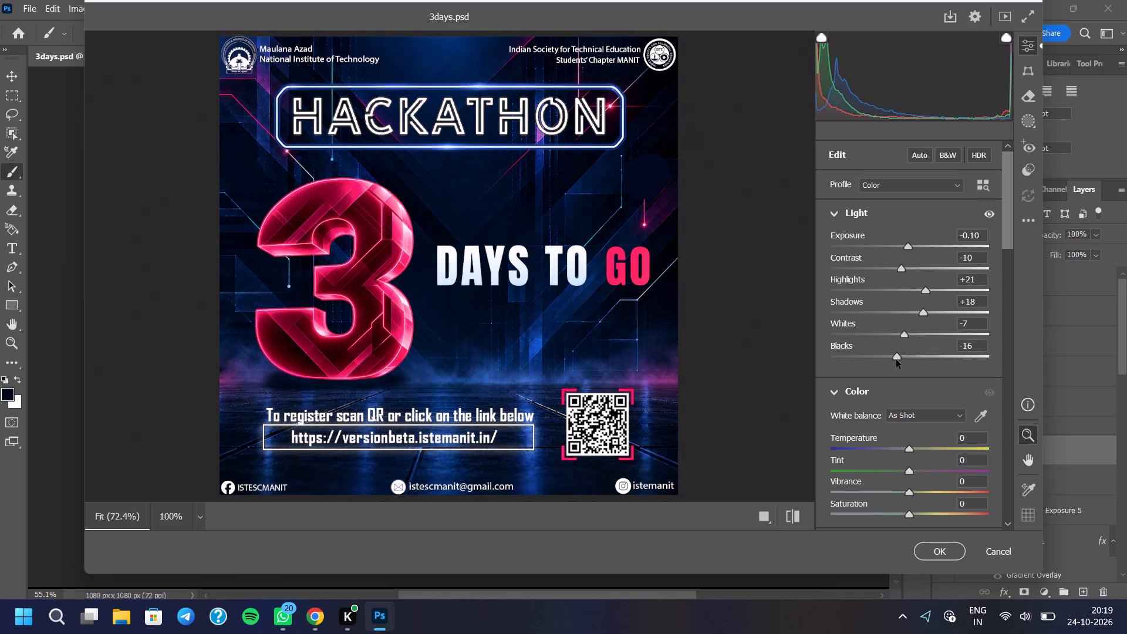
drag(896, 360, 907, 365)
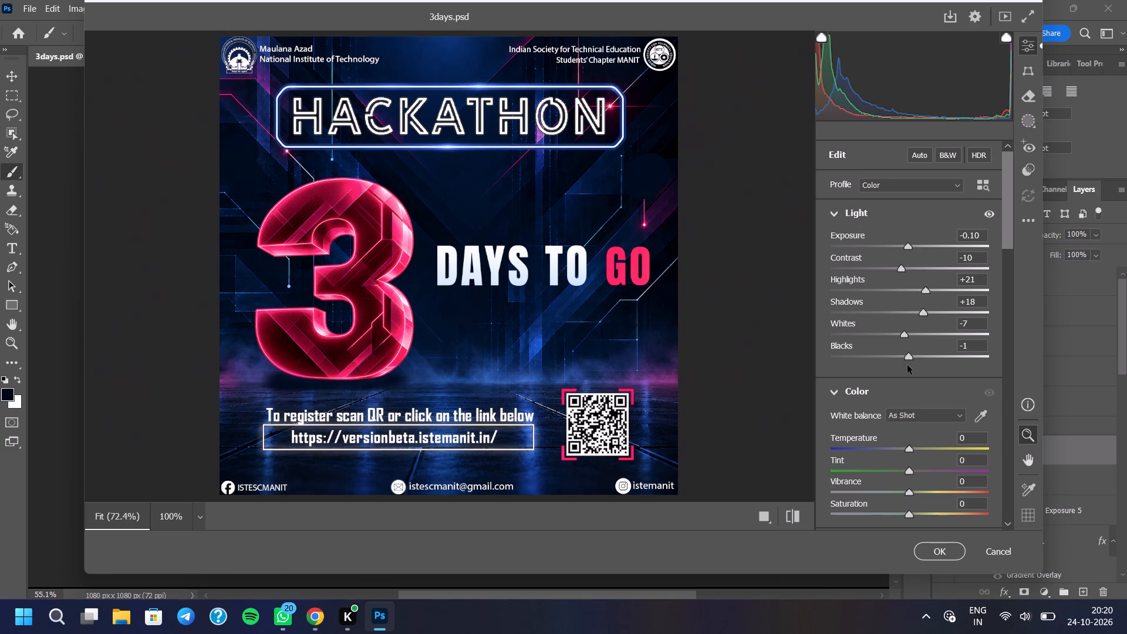
drag(907, 365, 912, 367)
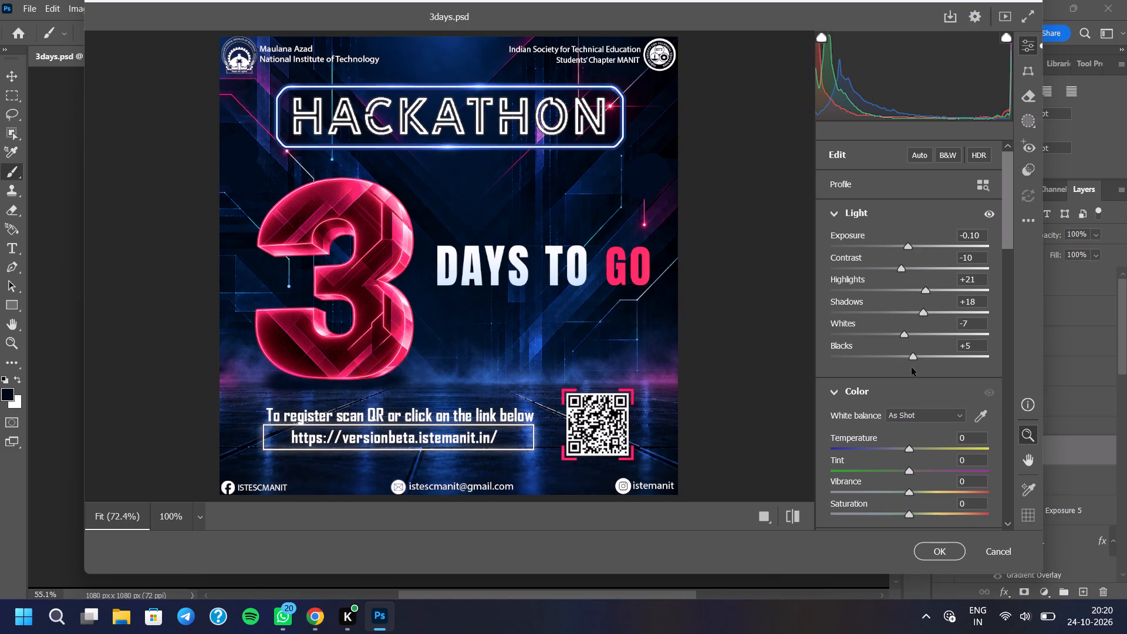
drag(912, 367, 909, 369)
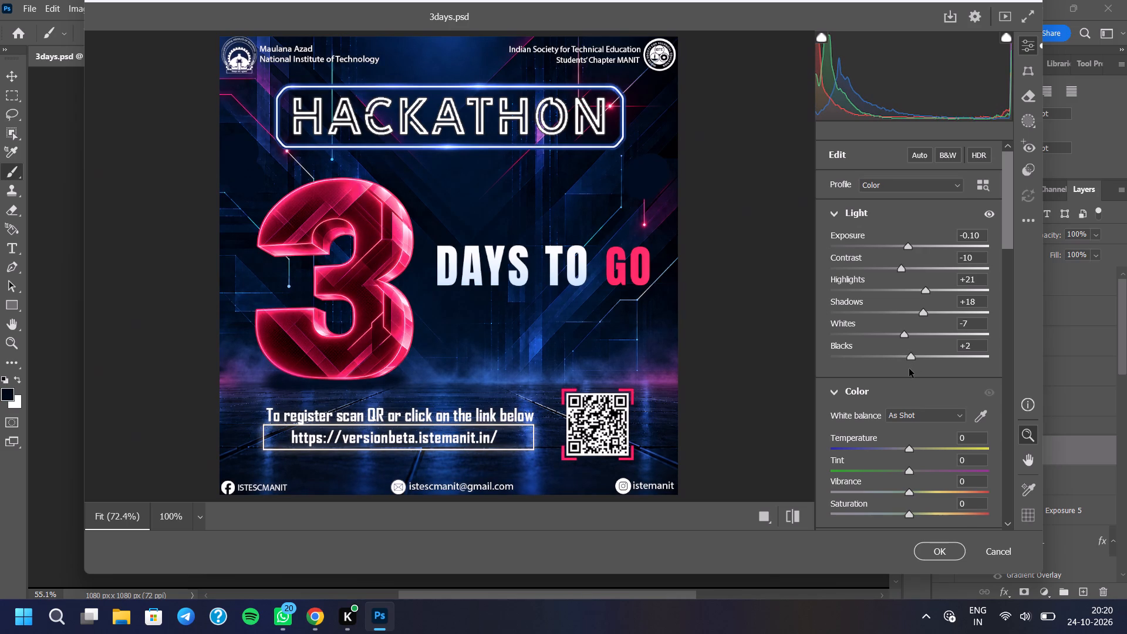
drag(909, 369, 907, 368)
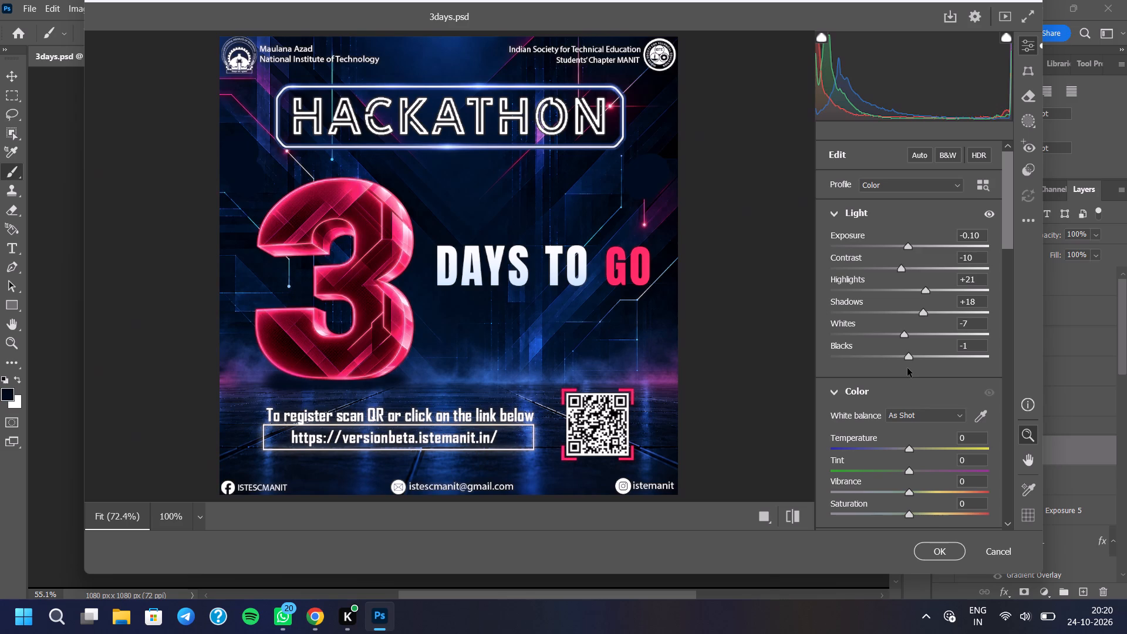
drag(907, 368, 909, 368)
Try Texture values between -100 and +100 on the poster and settle on -7.
scroll(909, 367, down, 3)
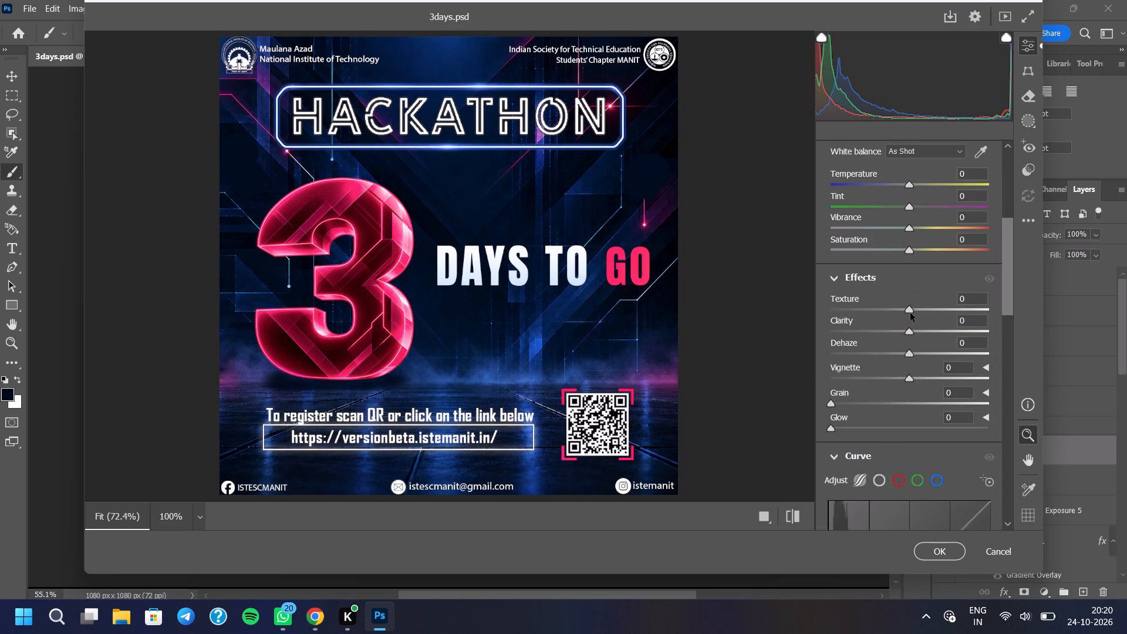
drag(910, 313, 903, 312)
drag(907, 306, 814, 313)
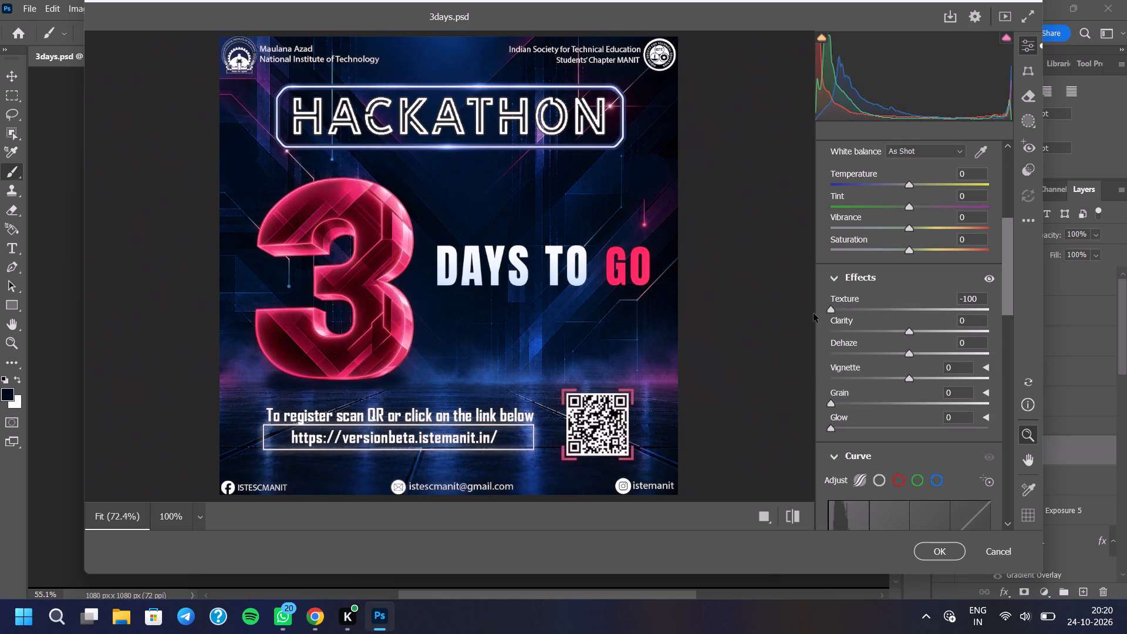
drag(814, 313, 1014, 314)
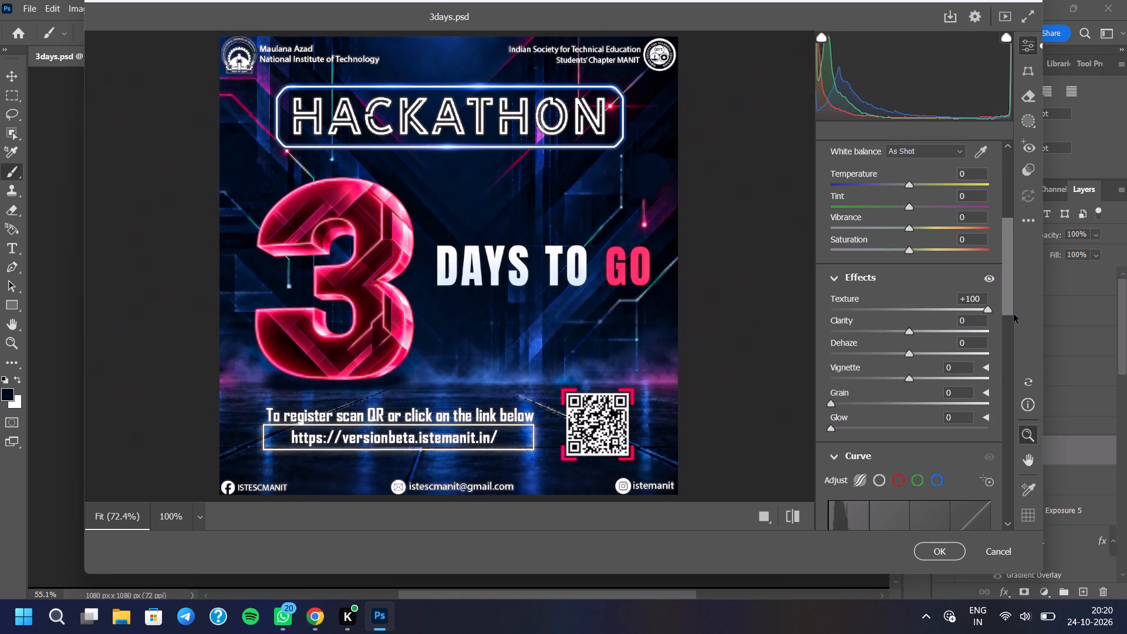
drag(1014, 314, 835, 315)
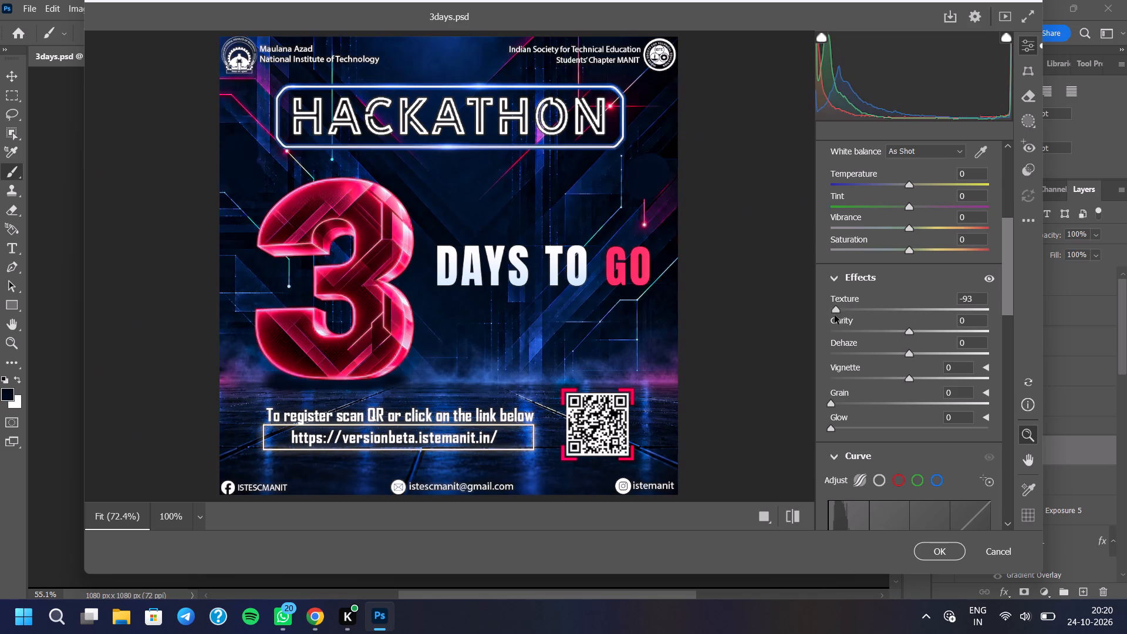
drag(835, 315, 902, 326)
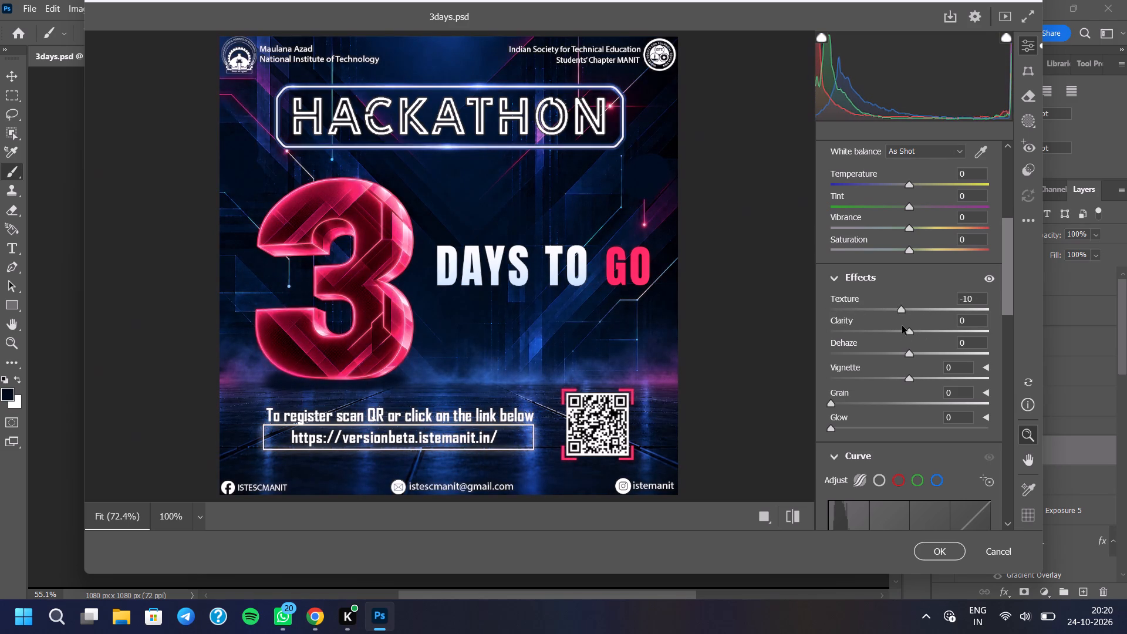
drag(902, 326, 904, 321)
Set Clarity to +7 and Dehaze to +2, and apply the Camera Raw Filter to the poster layer.
drag(910, 331, 916, 331)
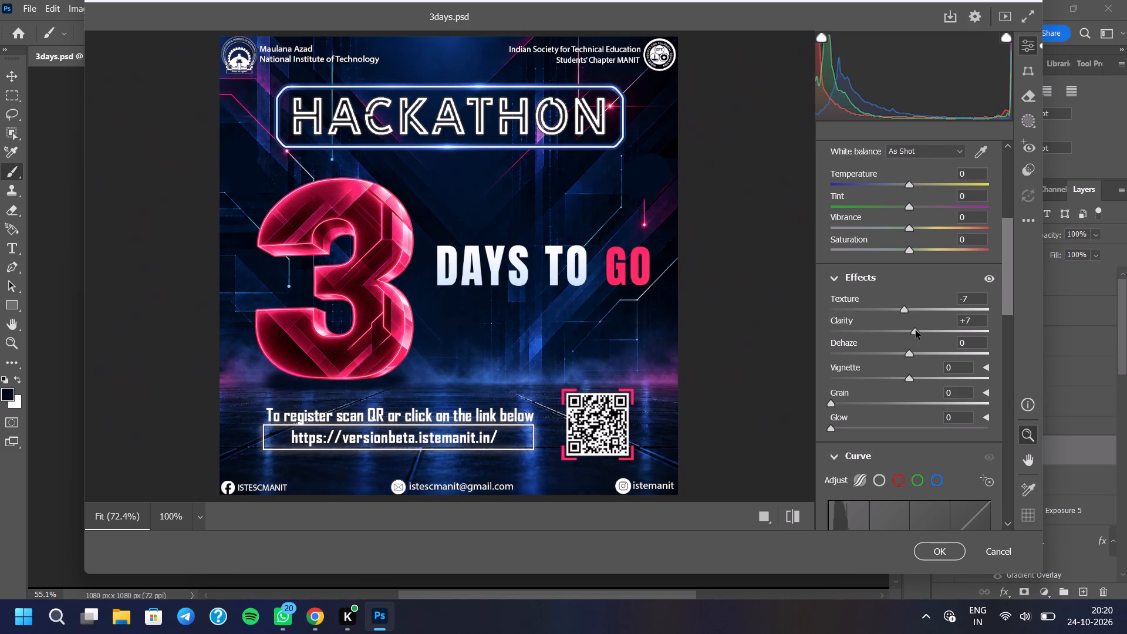
drag(905, 352, 797, 358)
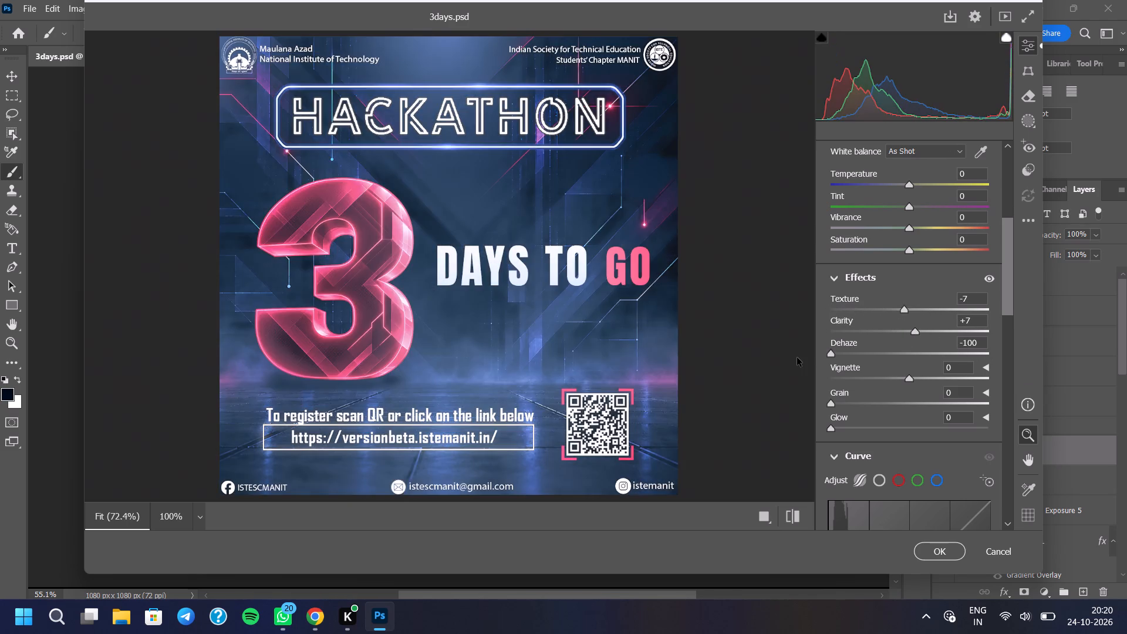
drag(797, 358, 907, 354)
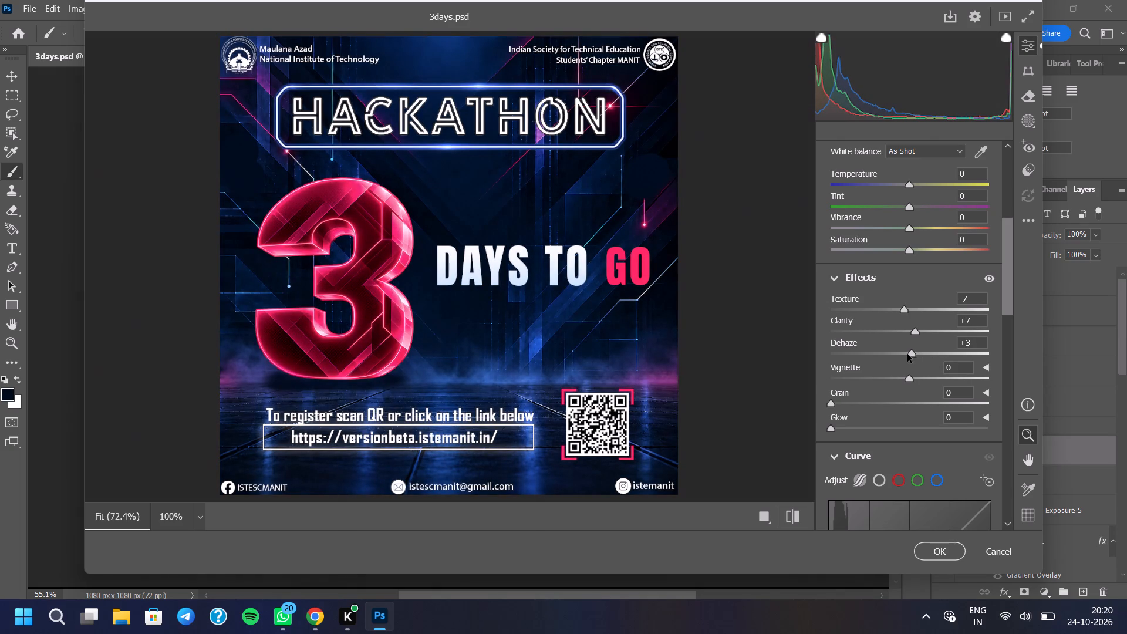
drag(907, 354, 907, 355)
drag(907, 355, 906, 357)
click(922, 546)
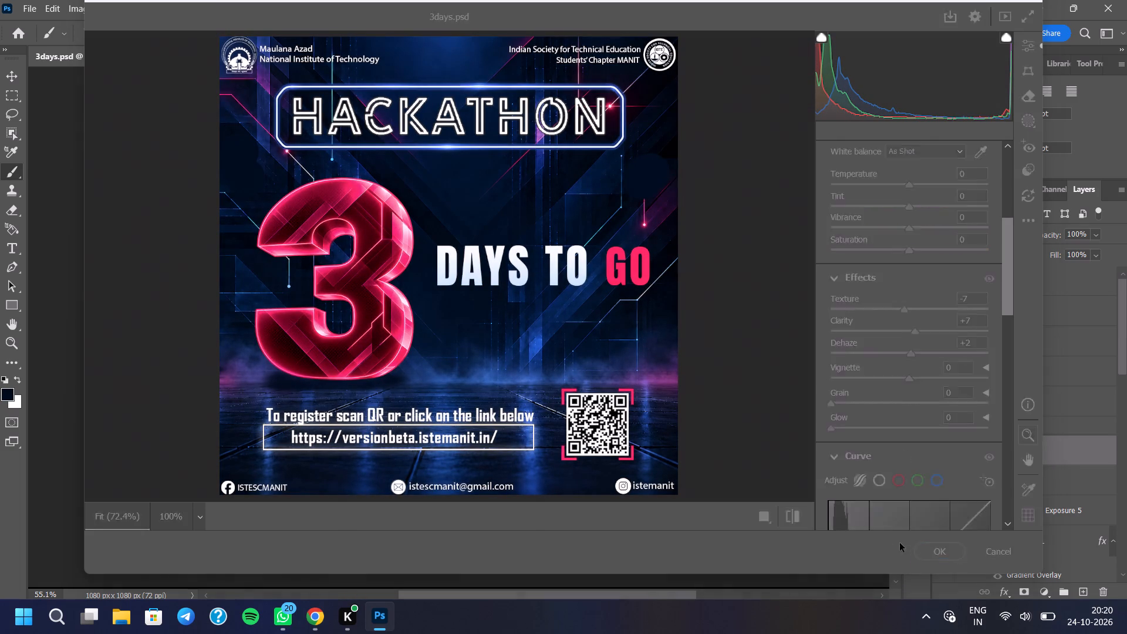
Move the graded Layer 26 out of Group 1, placing it directly above the group.
scroll(464, 443, up, 3)
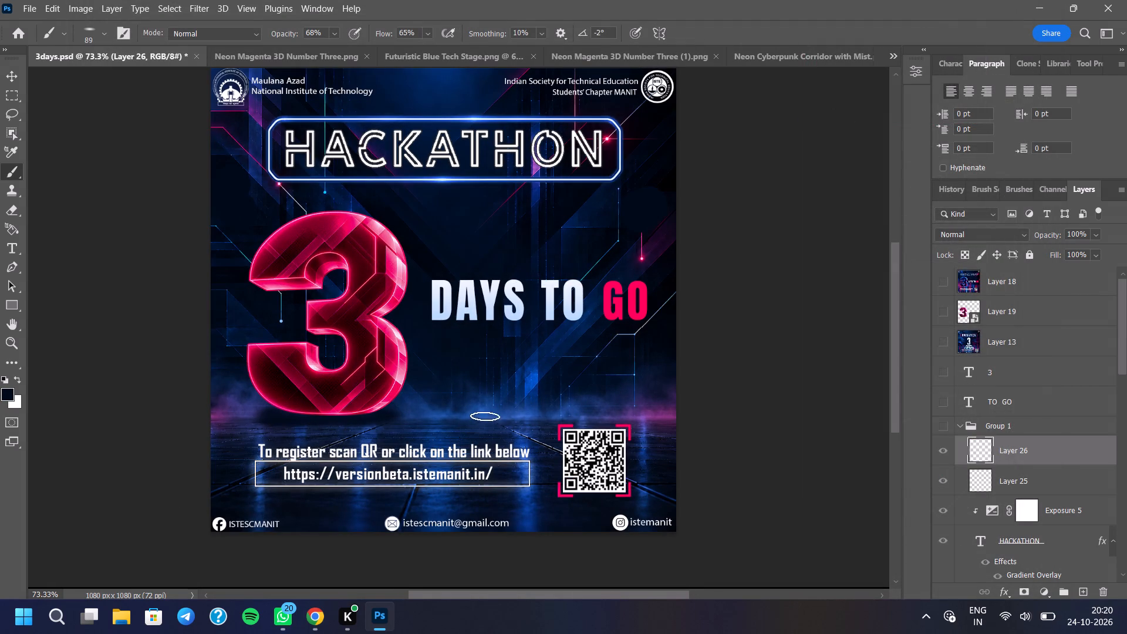
drag(1031, 456, 1028, 415)
Compare the poster with and without the graded Layer 26, leaving that layer hidden.
click(942, 430)
click(942, 430)
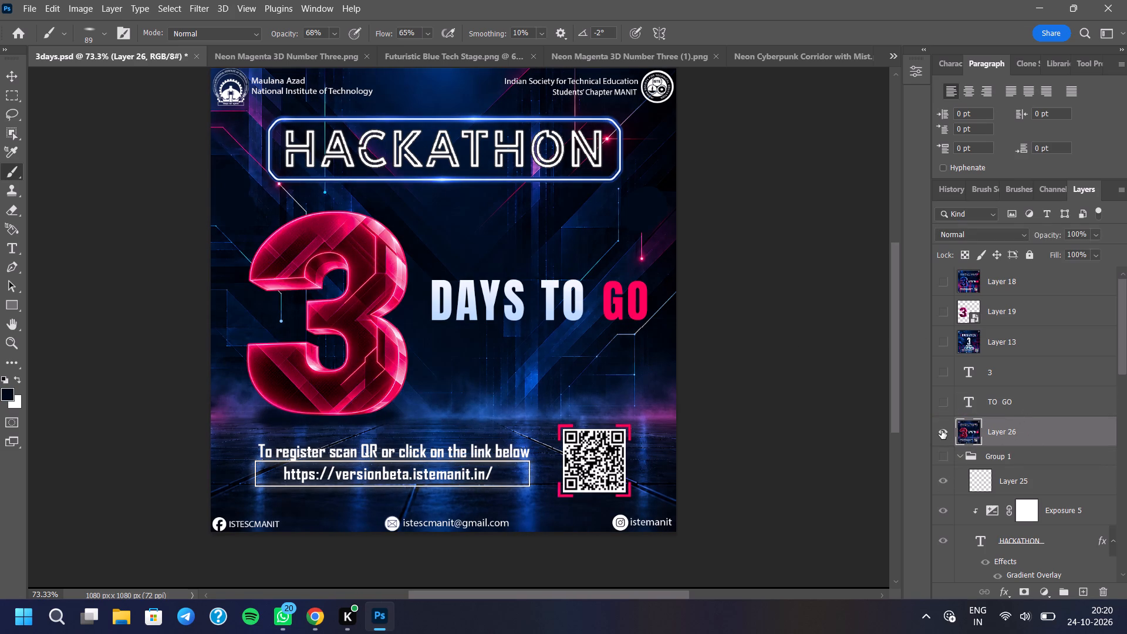
scroll(423, 383, up, 4)
scroll(444, 343, down, 3)
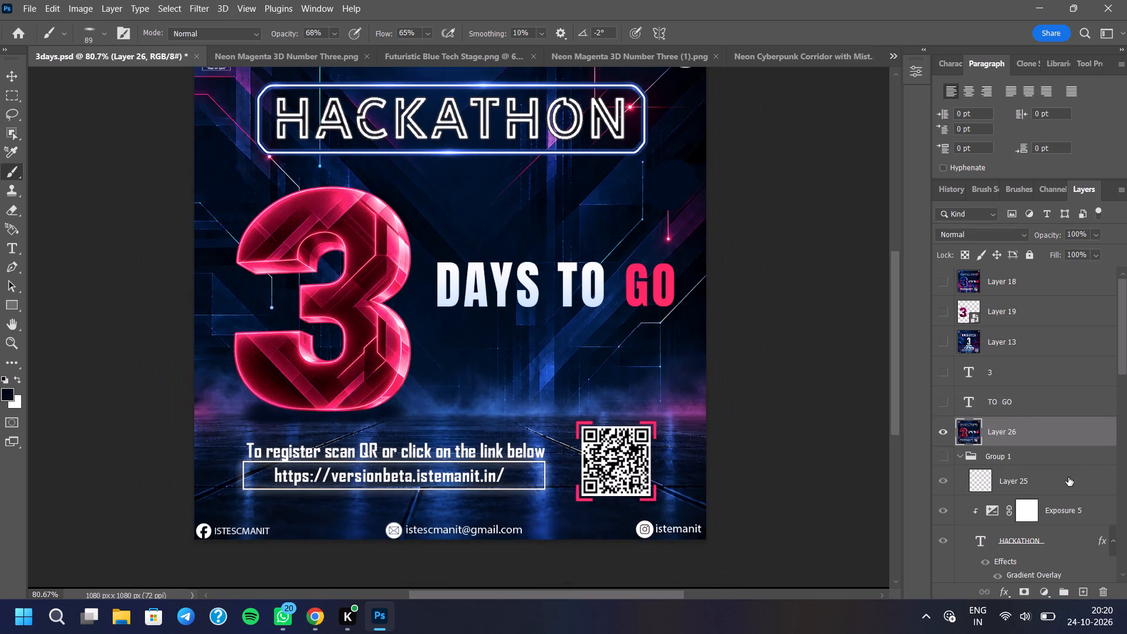
click(942, 429)
Examine the whole layer stack down to the Background, collapsing Group 1 along the way.
scroll(977, 426, down, 11)
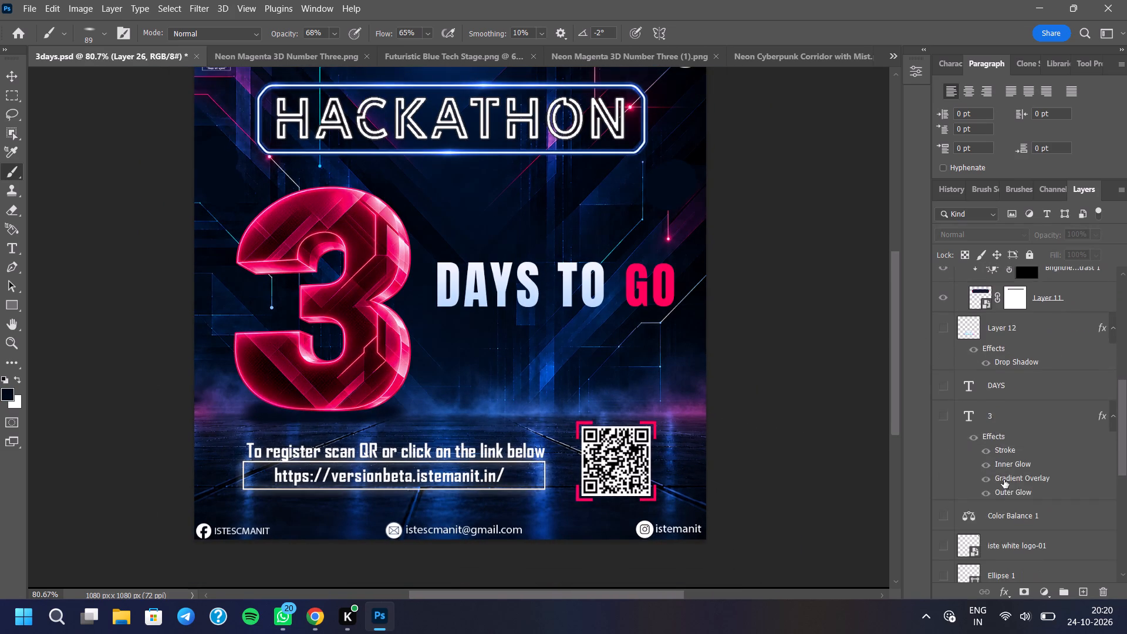
scroll(1004, 480, down, 12)
scroll(1011, 473, up, 4)
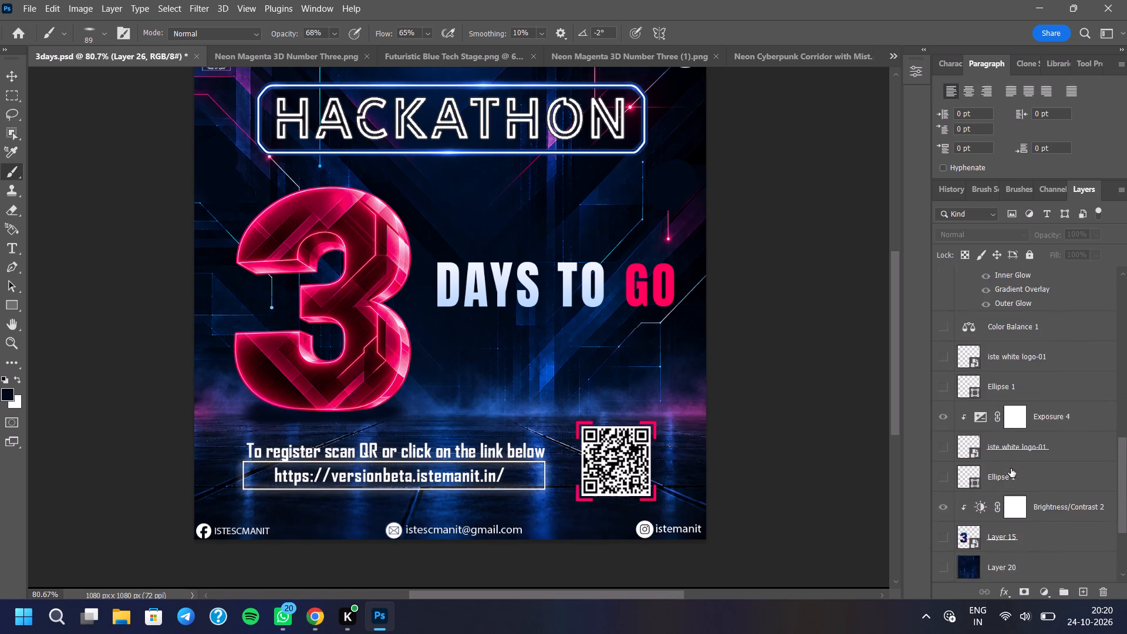
scroll(1011, 468, up, 15)
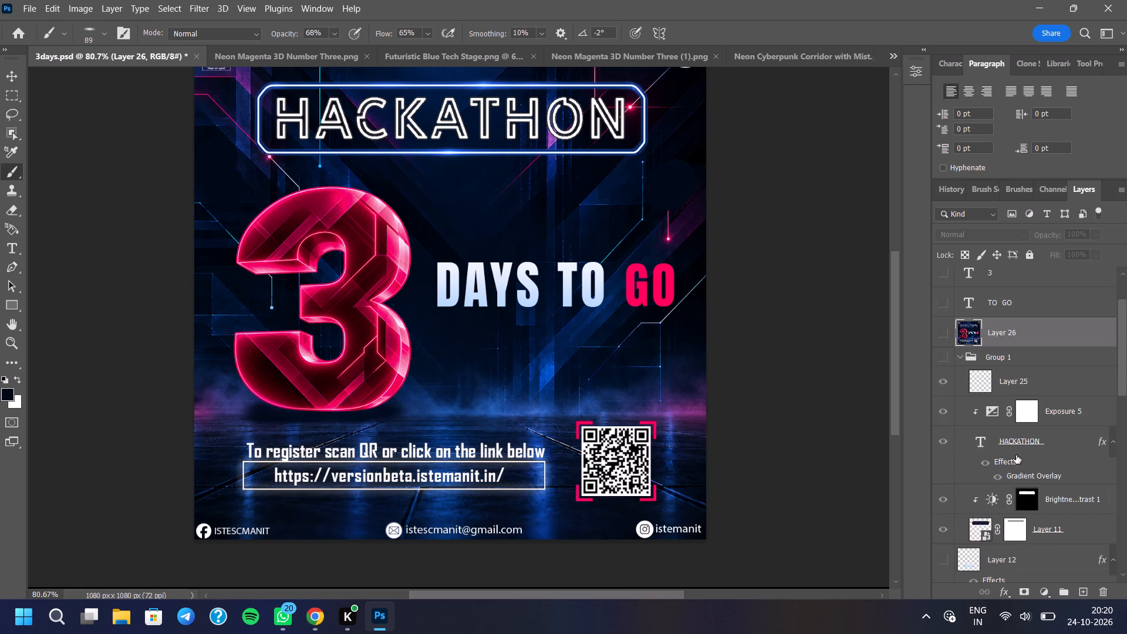
scroll(1021, 409, up, 4)
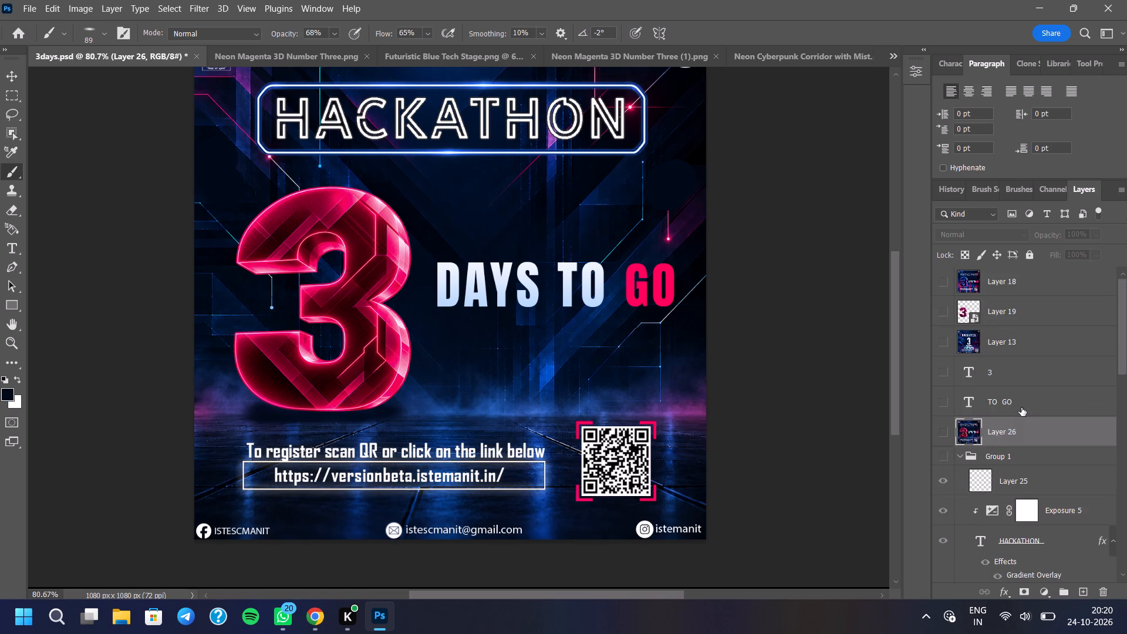
scroll(1021, 407, up, 2)
scroll(1021, 407, down, 7)
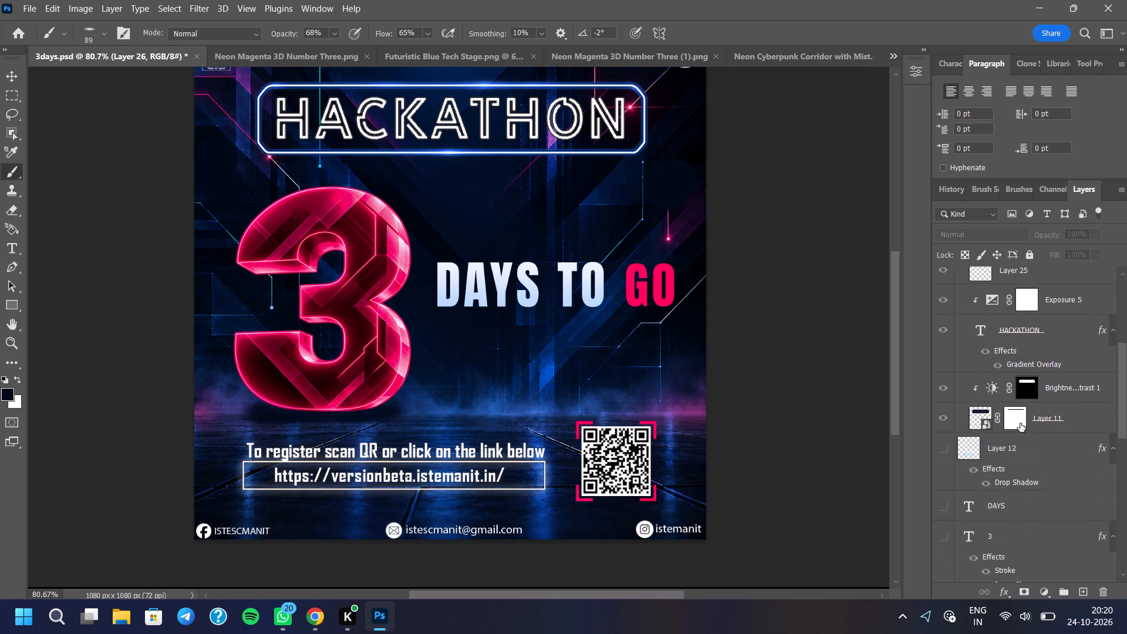
scroll(1015, 443, down, 19)
scroll(1010, 461, up, 3)
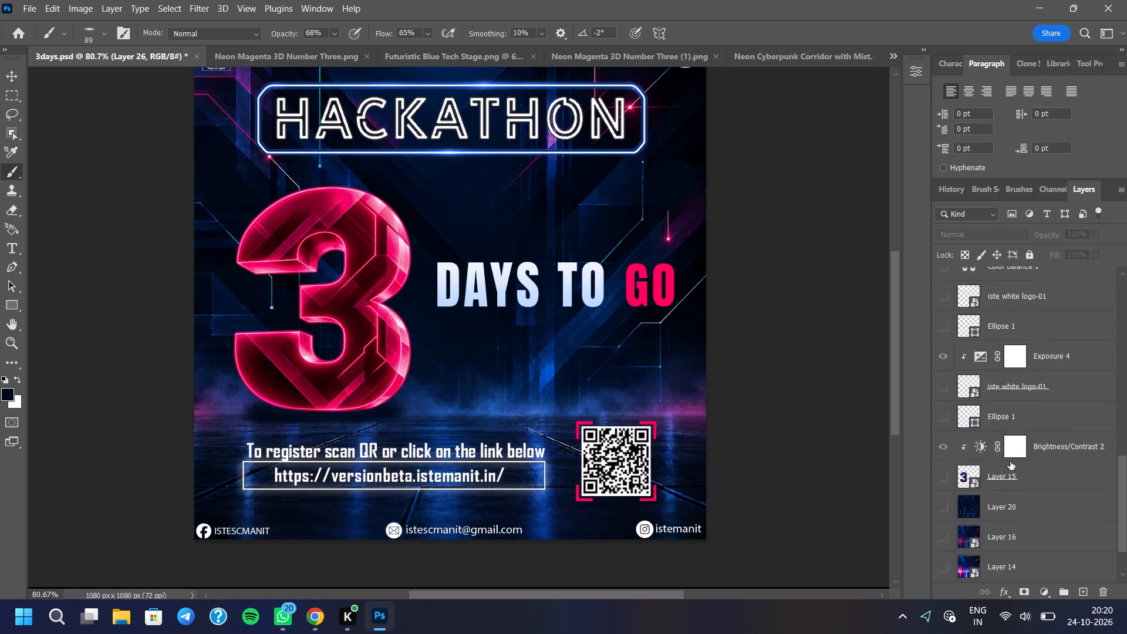
scroll(1010, 461, up, 17)
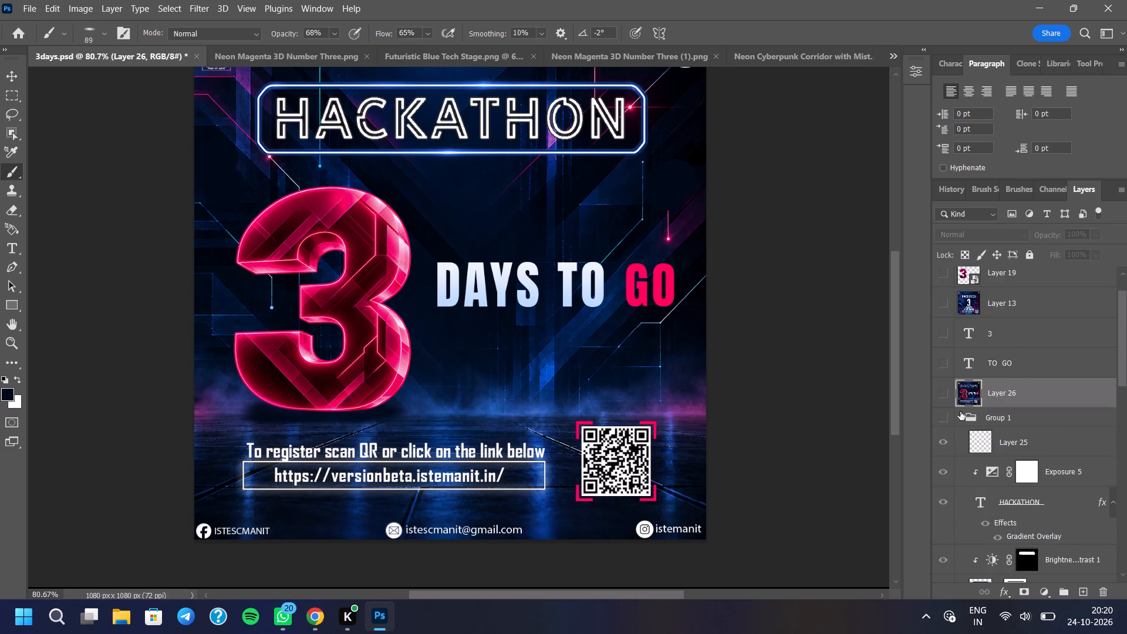
click(960, 414)
scroll(981, 440, down, 12)
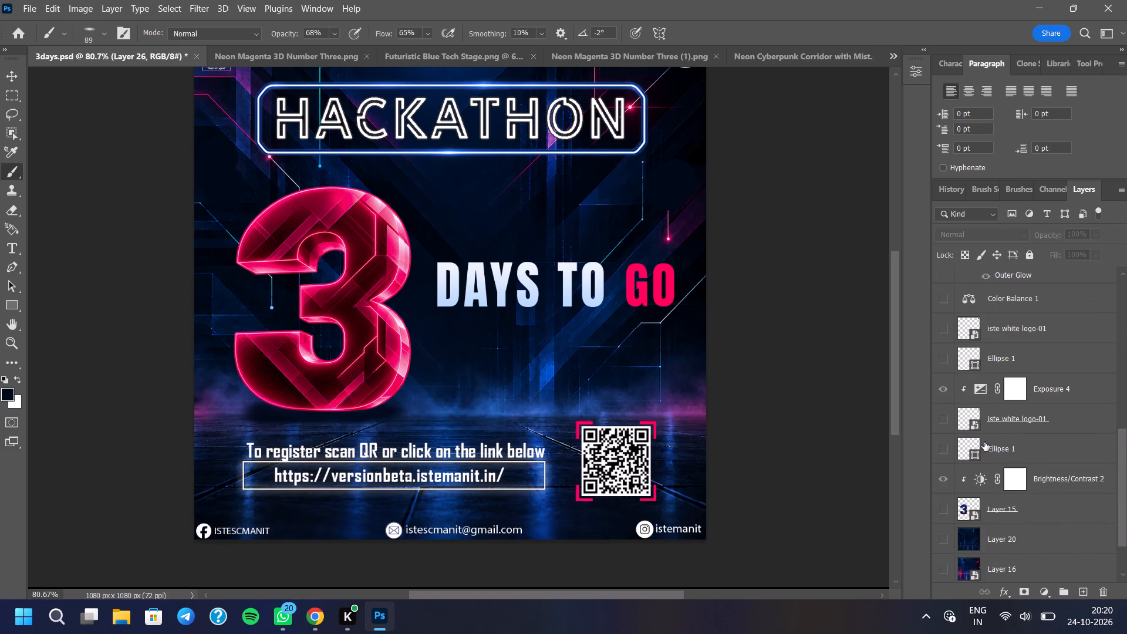
scroll(984, 443, down, 10)
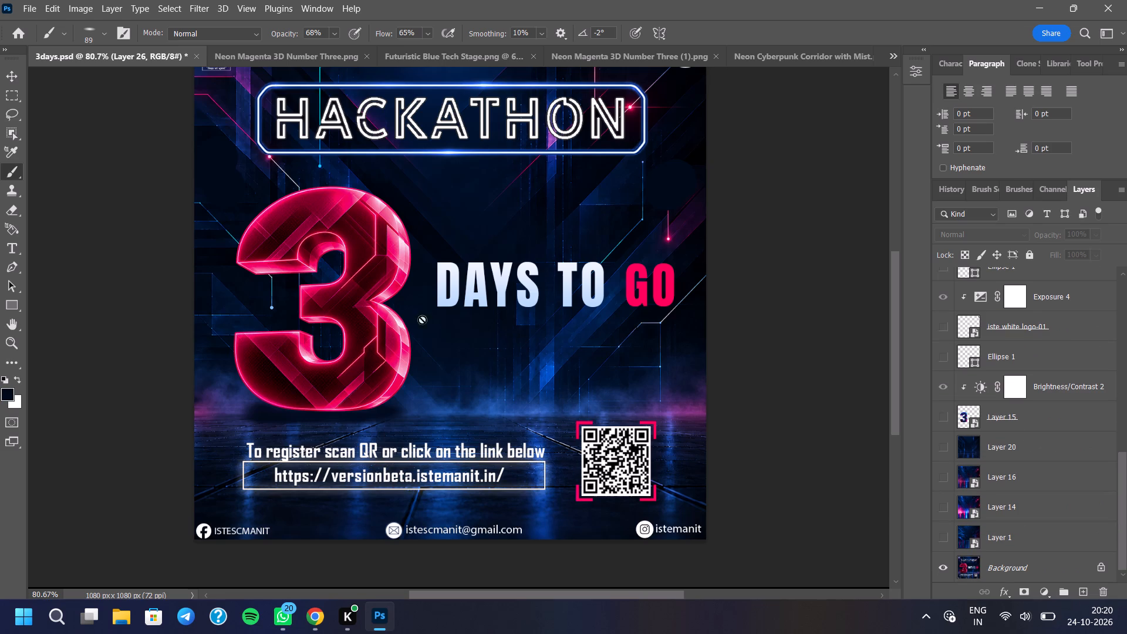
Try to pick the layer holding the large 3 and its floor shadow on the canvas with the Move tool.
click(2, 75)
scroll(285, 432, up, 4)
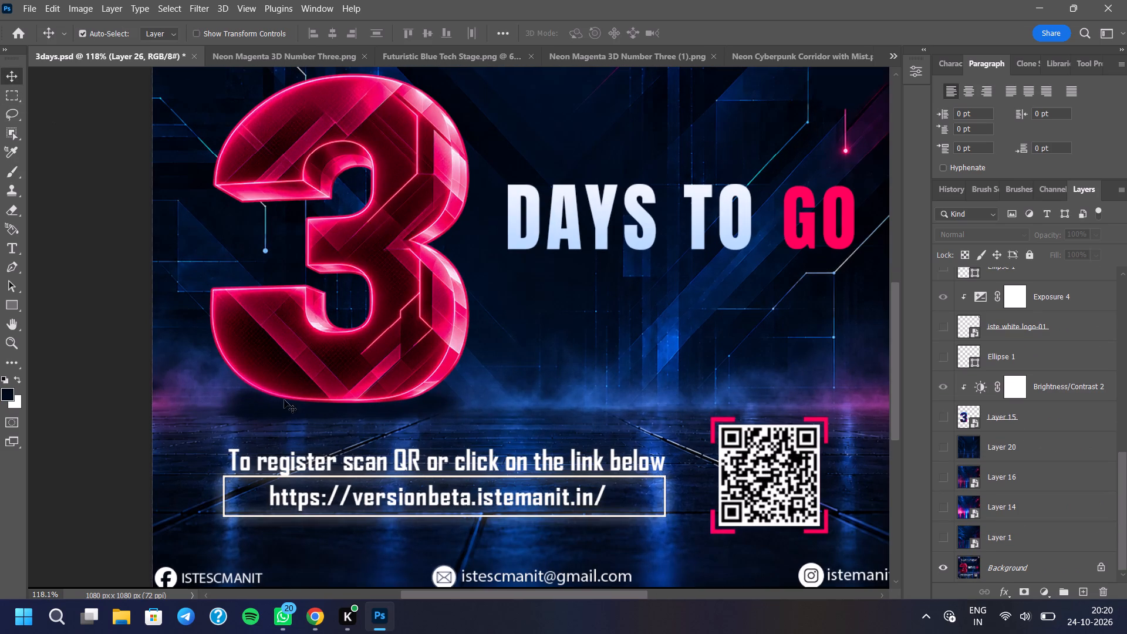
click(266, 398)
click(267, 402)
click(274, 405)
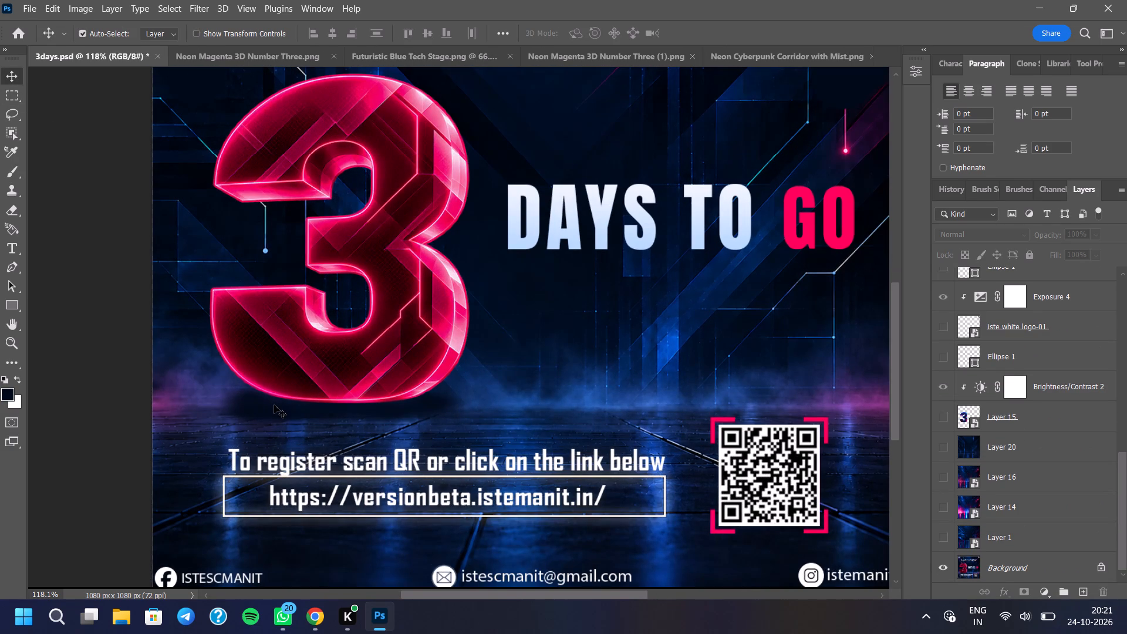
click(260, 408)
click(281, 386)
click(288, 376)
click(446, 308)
Examine the layers again, from the uppermost ones down to the Background.
scroll(921, 423, up, 20)
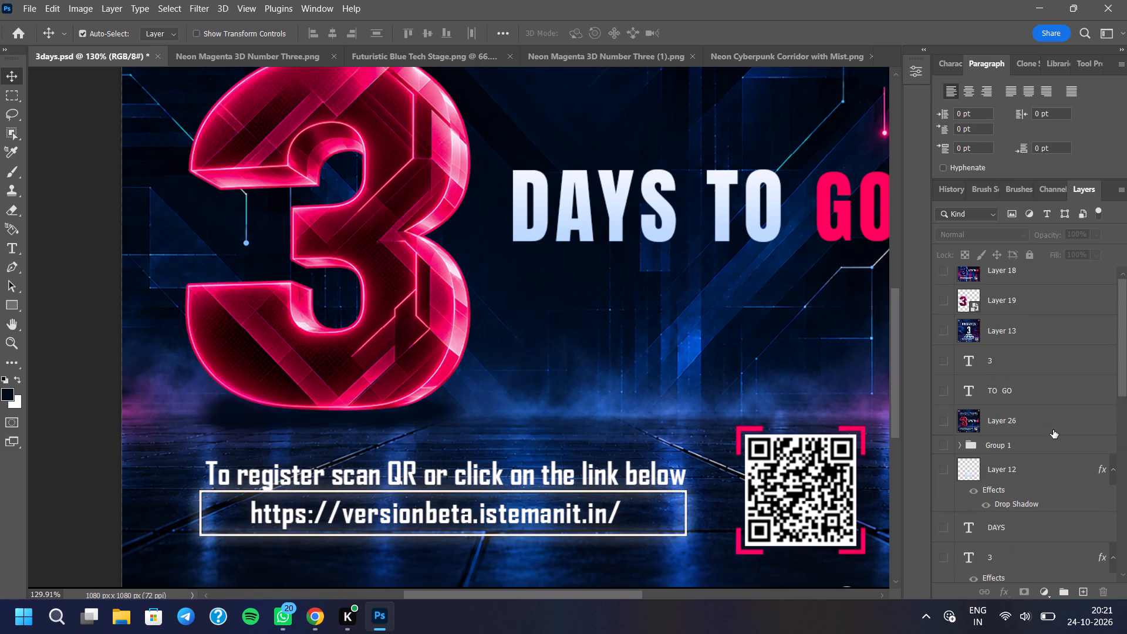
scroll(1053, 430, up, 5)
scroll(981, 462, down, 4)
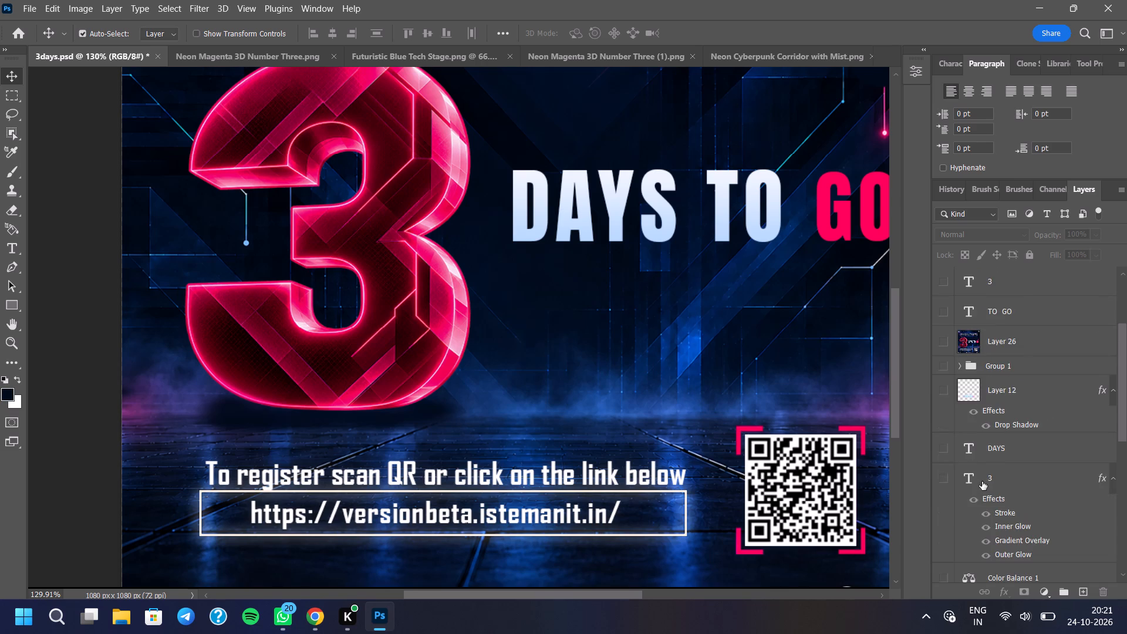
scroll(988, 462, down, 16)
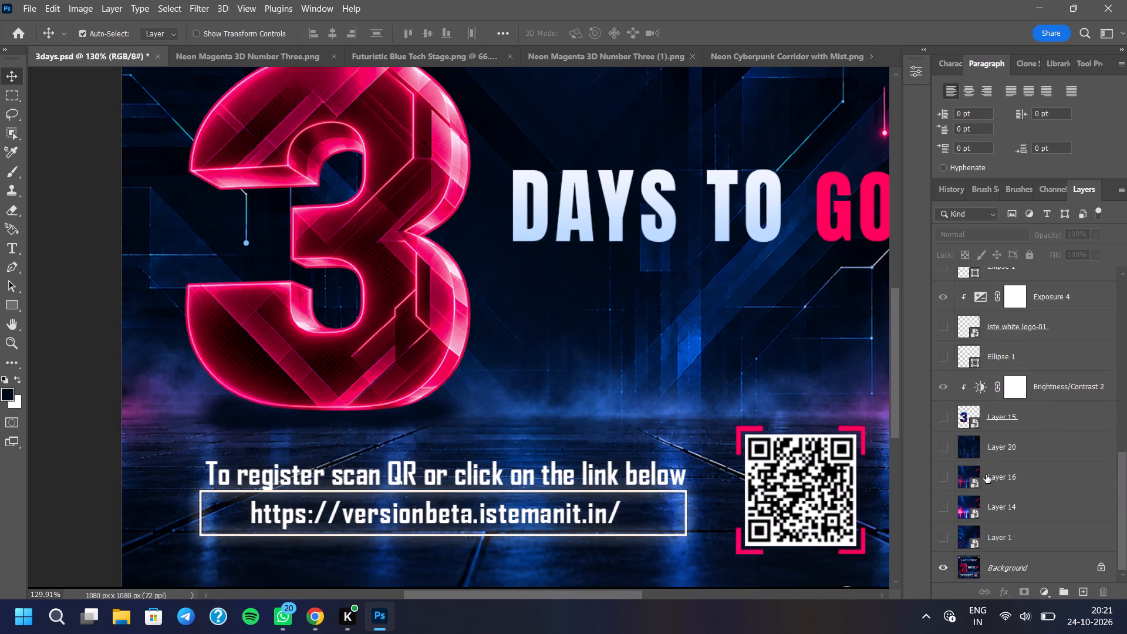
scroll(986, 474, down, 1)
scroll(639, 448, down, 4)
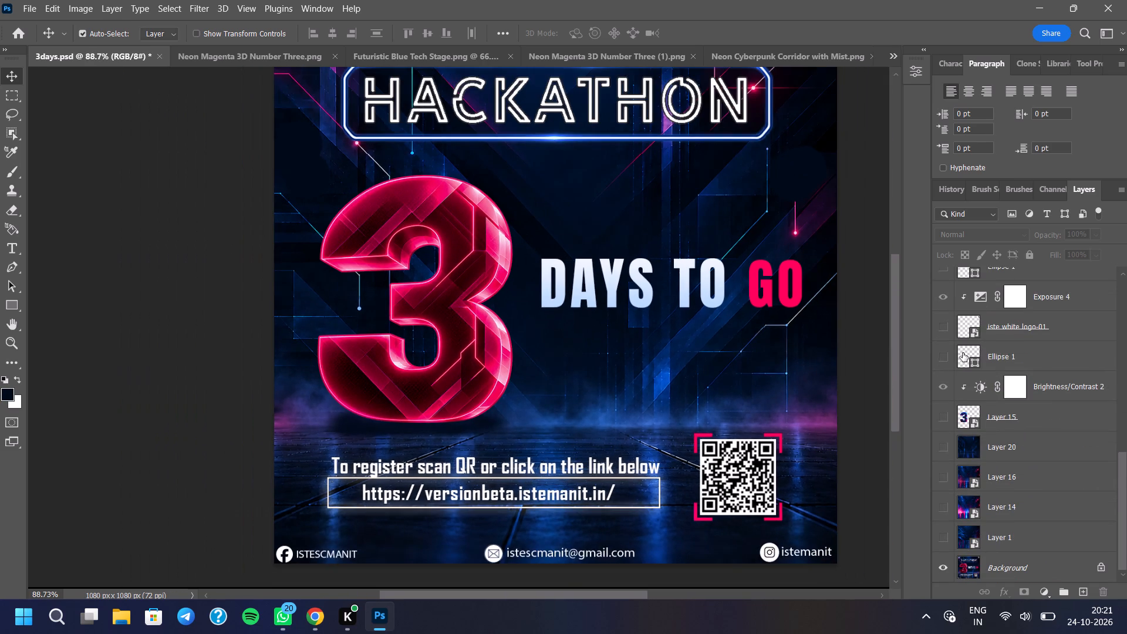
Toggle the visibility of Exposure 4 and the iste white logo-01 layer beneath it, leaving both hidden.
click(943, 301)
double_click(943, 301)
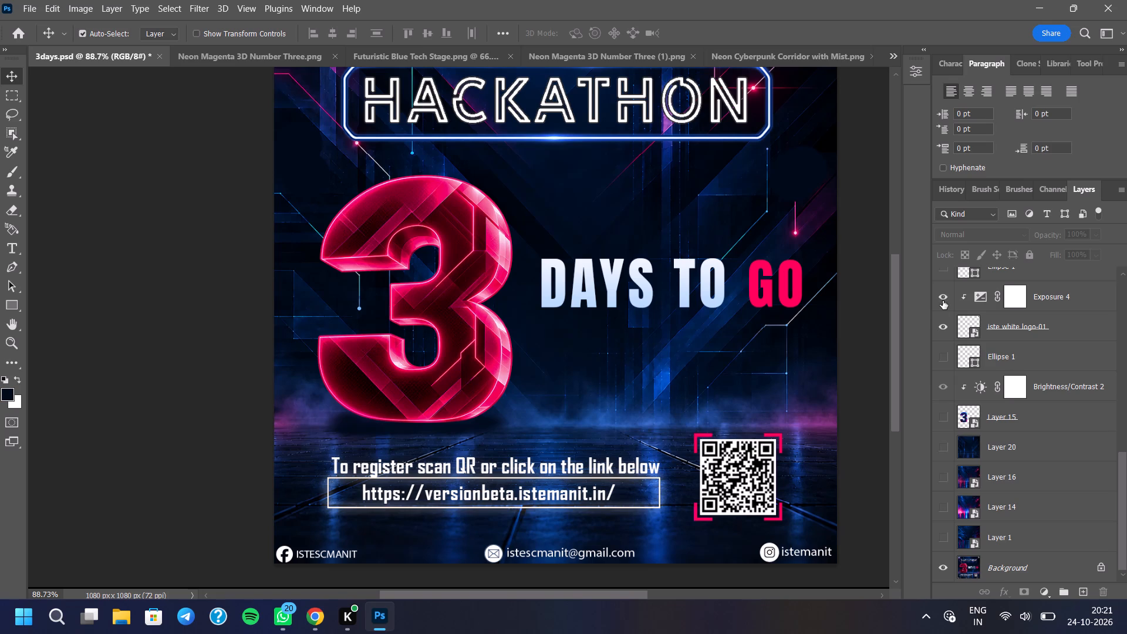
click(943, 301)
click(945, 319)
Examine the layer stack again down to the Background, expanding Group 1 along the way.
scroll(427, 464, down, 5)
scroll(591, 405, up, 4)
scroll(1126, 416, up, 20)
scroll(1126, 416, up, 1)
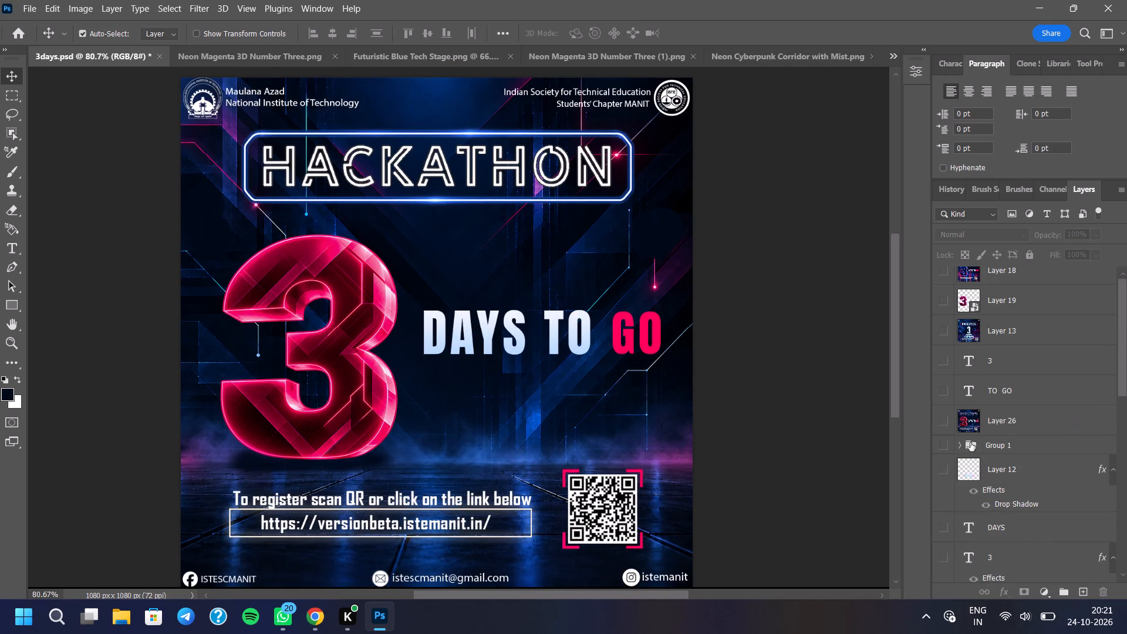
click(961, 459)
scroll(970, 452, down, 5)
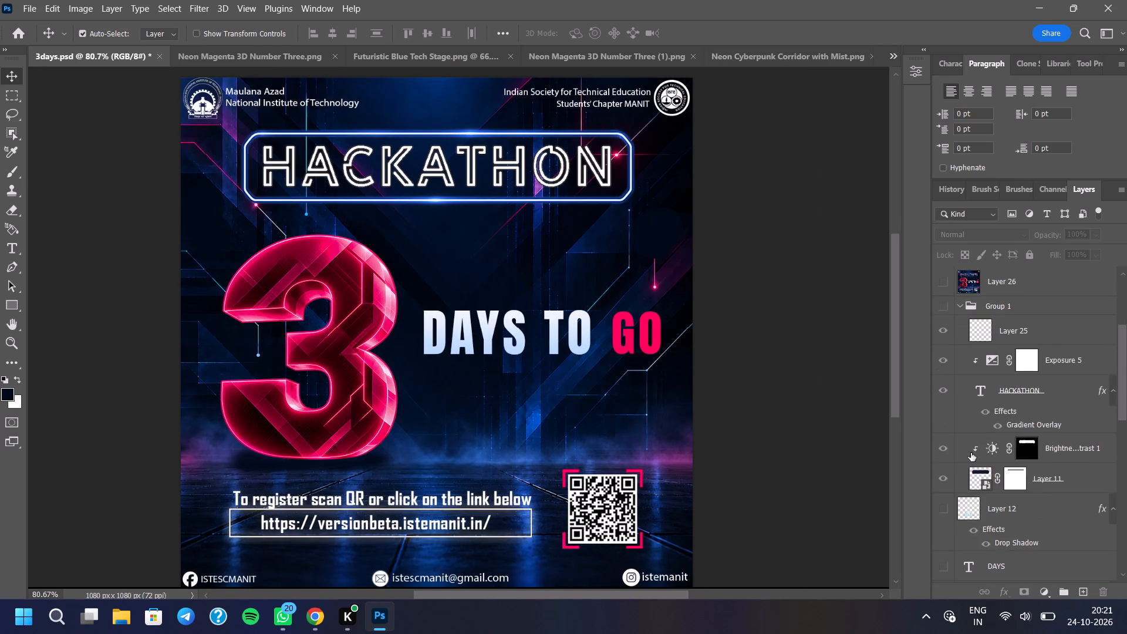
scroll(972, 452, down, 17)
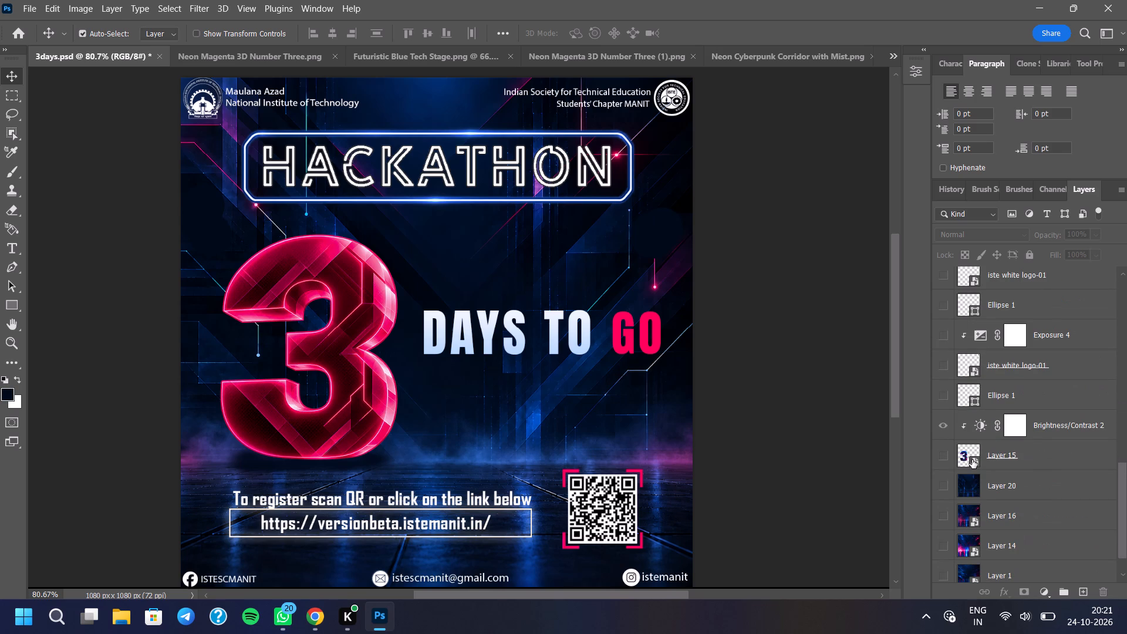
scroll(972, 460, down, 5)
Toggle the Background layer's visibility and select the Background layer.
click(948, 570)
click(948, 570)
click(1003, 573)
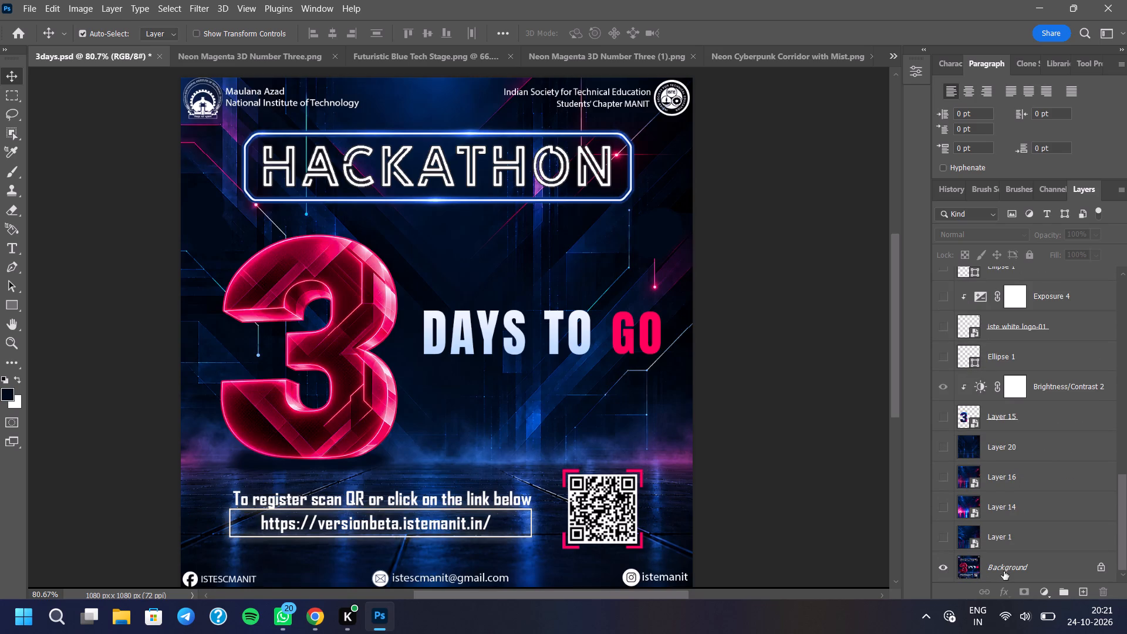
Undo the recent edits back past the merge into the Background, to the point where Layer 24 is active among separate poster layers.
key(ctrl+z)
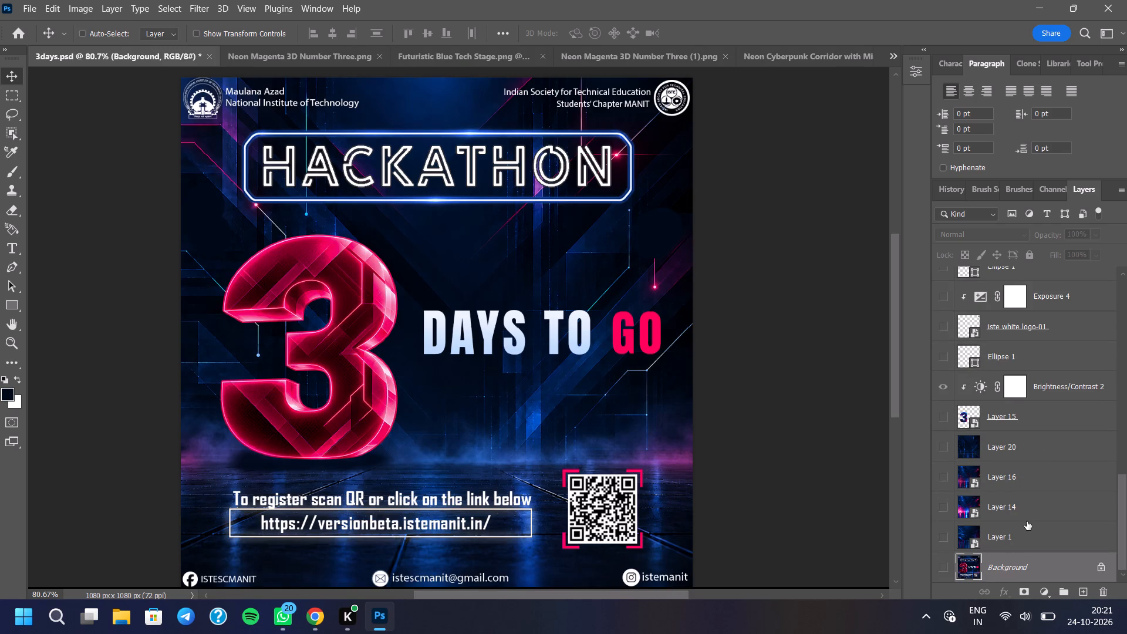
key(ctrl+z)
key(ctrl+z)
key(ctrl+z)
key(ctrl+z)
key(ctrl+z)
key(ctrl+z)
key(ctrl+z)
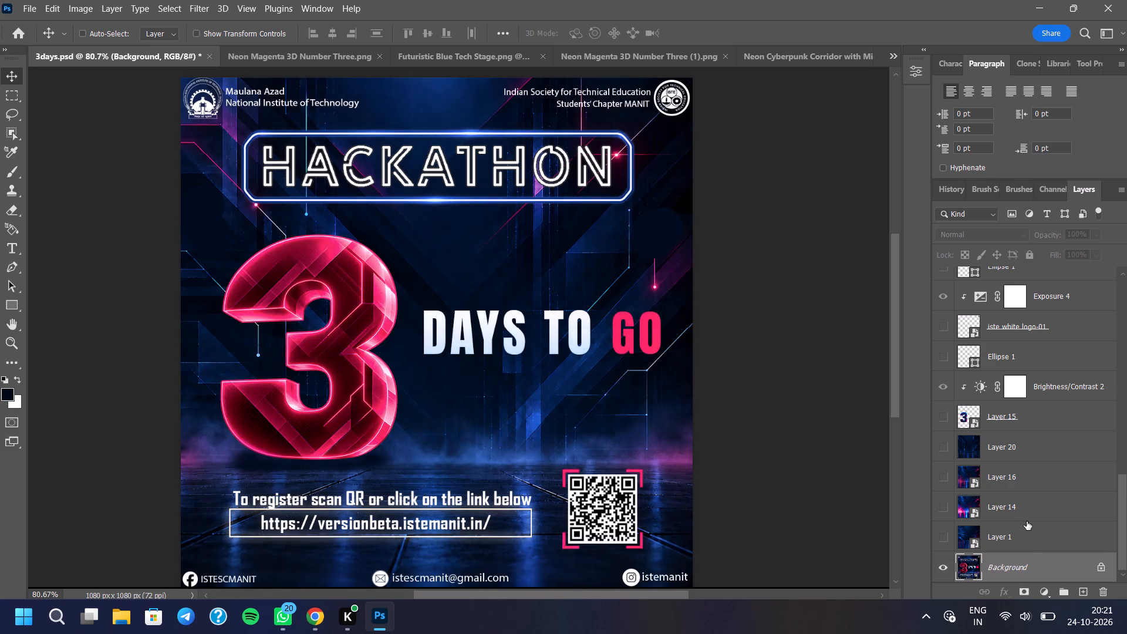
key(ctrl+z)
key(ctrl+z)
key(ctrl+z)
key(ctrl+z)
key(ctrl+z)
key(ctrl+z)
key(ctrl+z)
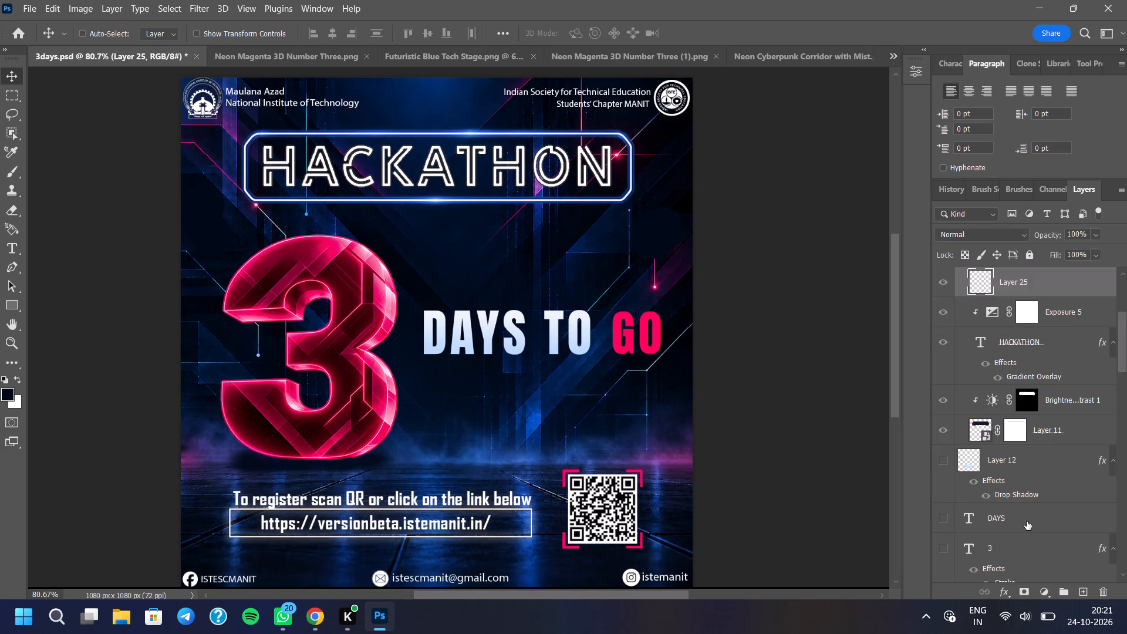
key(ctrl+z)
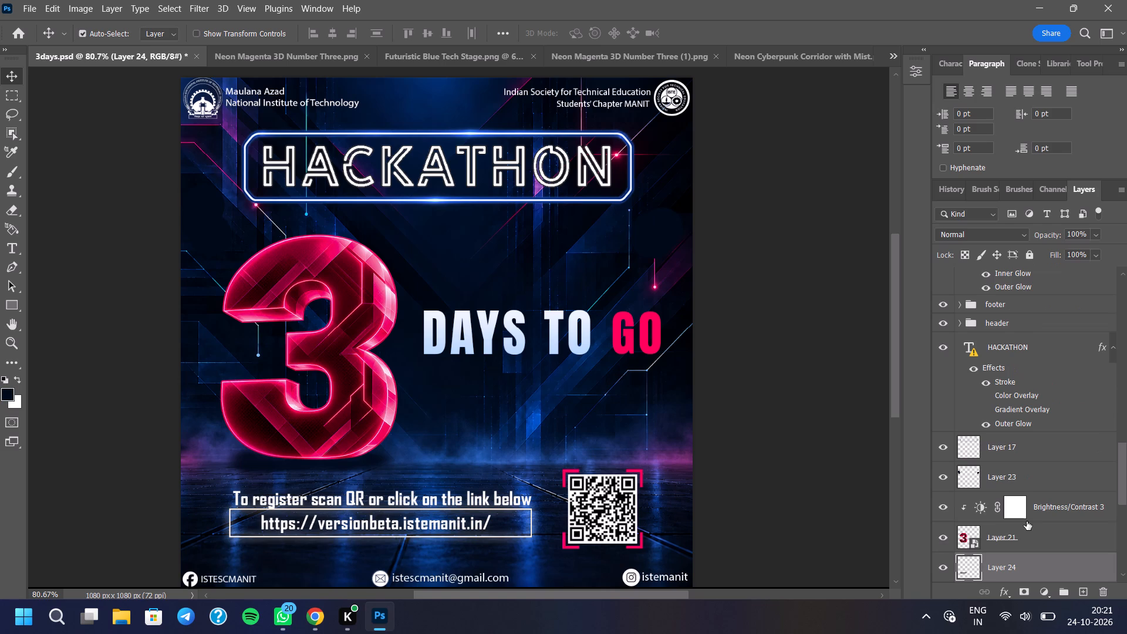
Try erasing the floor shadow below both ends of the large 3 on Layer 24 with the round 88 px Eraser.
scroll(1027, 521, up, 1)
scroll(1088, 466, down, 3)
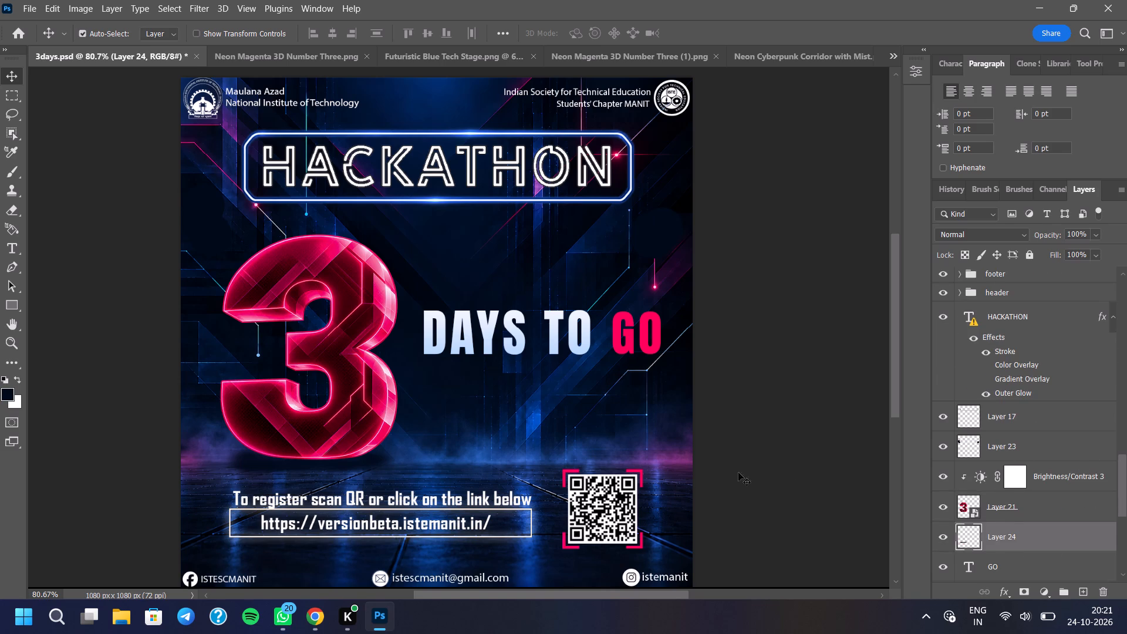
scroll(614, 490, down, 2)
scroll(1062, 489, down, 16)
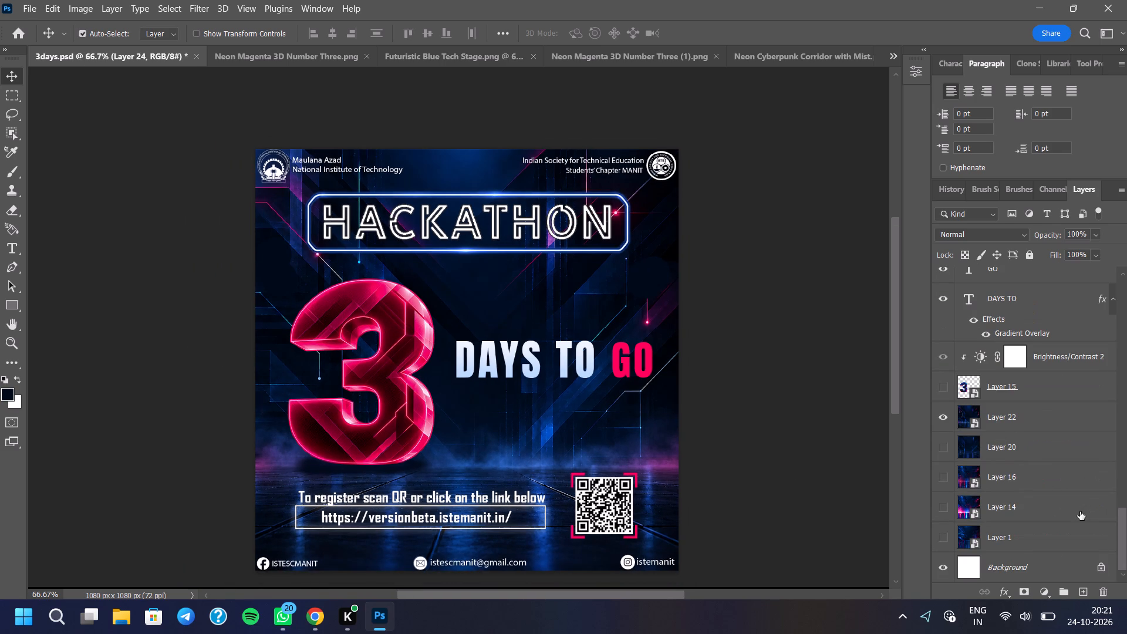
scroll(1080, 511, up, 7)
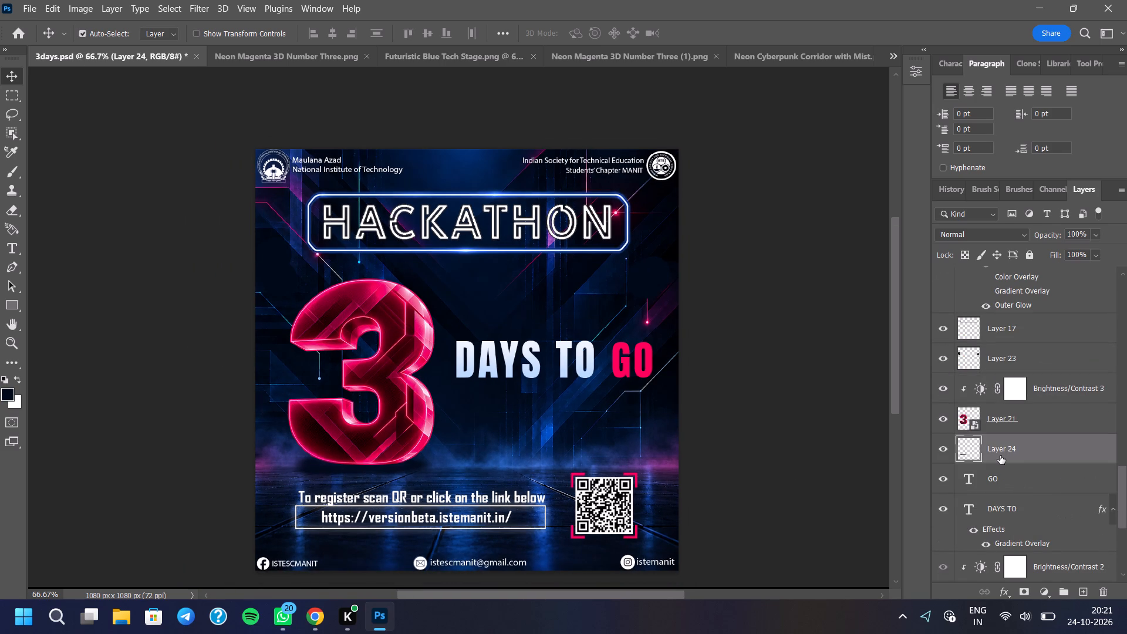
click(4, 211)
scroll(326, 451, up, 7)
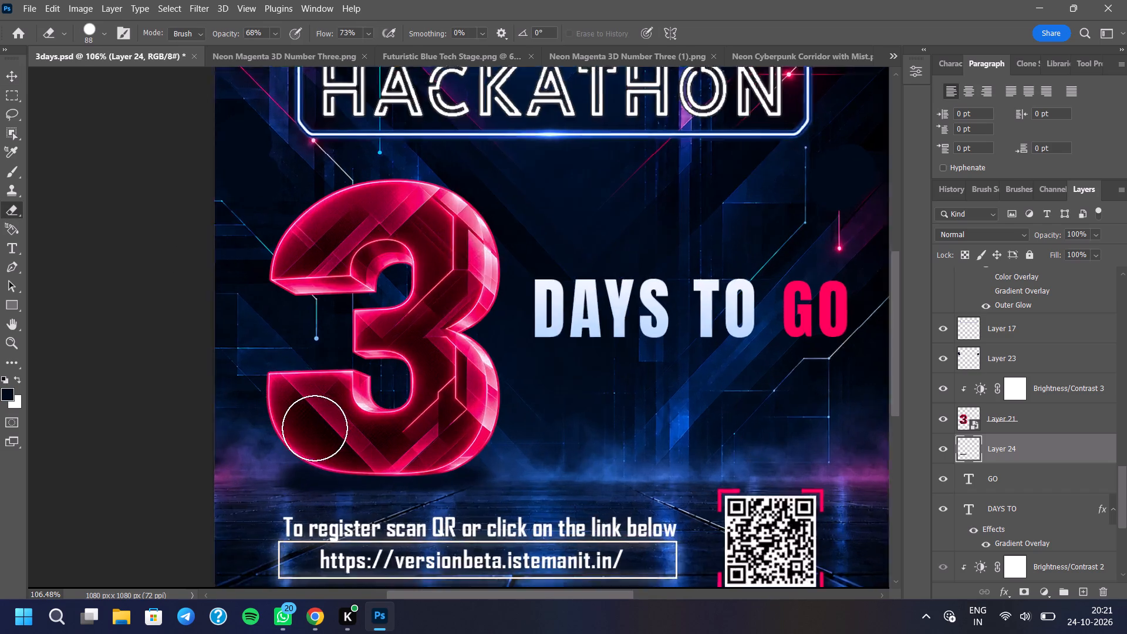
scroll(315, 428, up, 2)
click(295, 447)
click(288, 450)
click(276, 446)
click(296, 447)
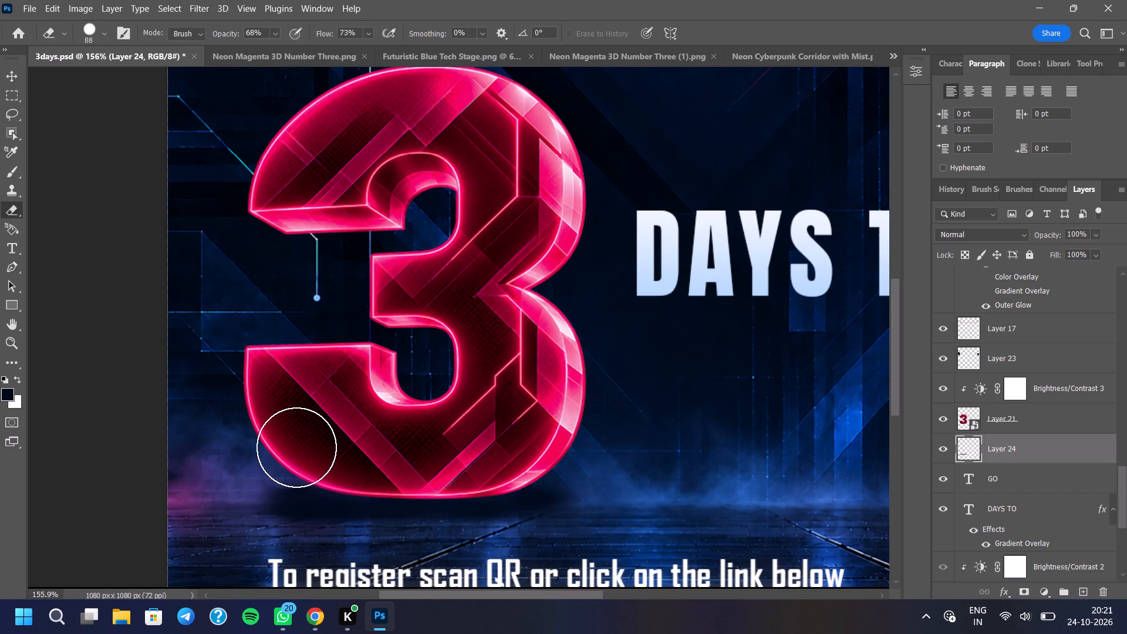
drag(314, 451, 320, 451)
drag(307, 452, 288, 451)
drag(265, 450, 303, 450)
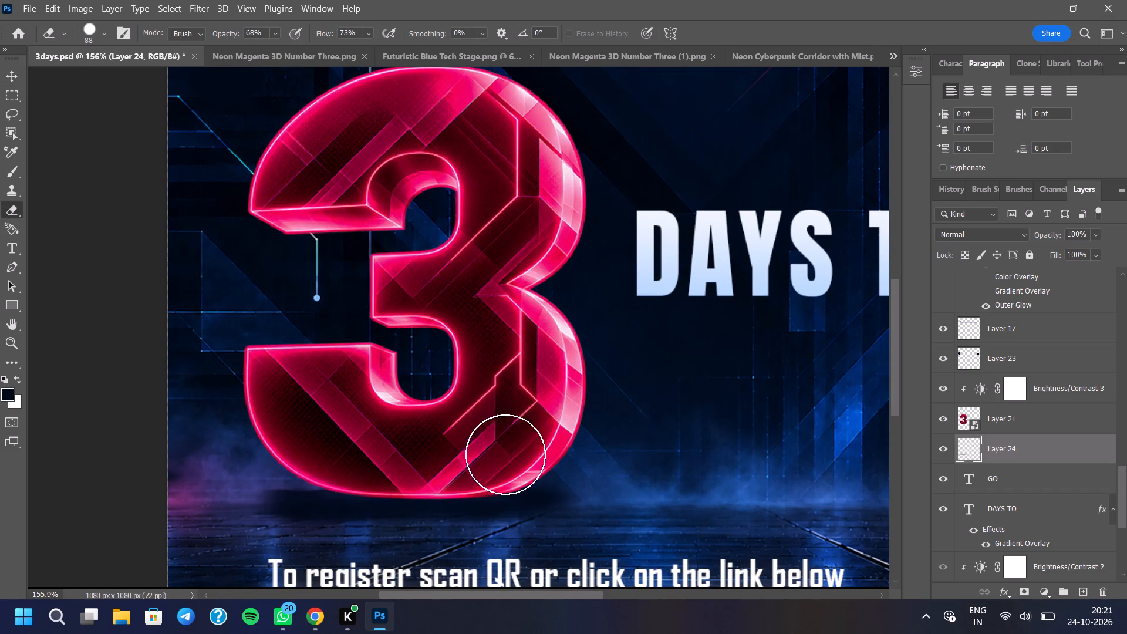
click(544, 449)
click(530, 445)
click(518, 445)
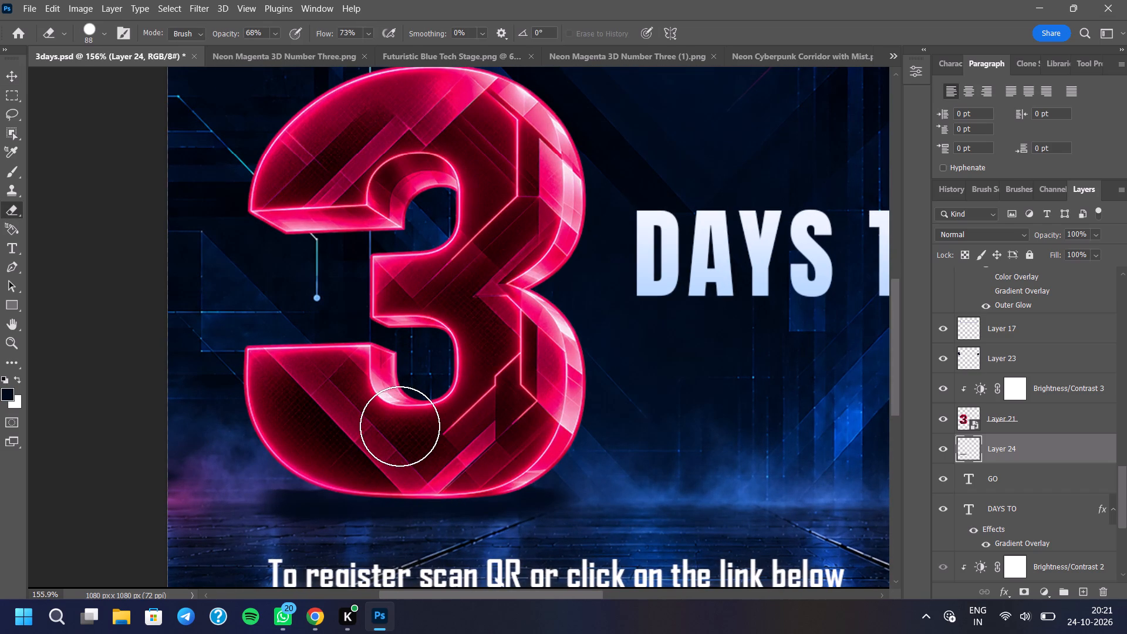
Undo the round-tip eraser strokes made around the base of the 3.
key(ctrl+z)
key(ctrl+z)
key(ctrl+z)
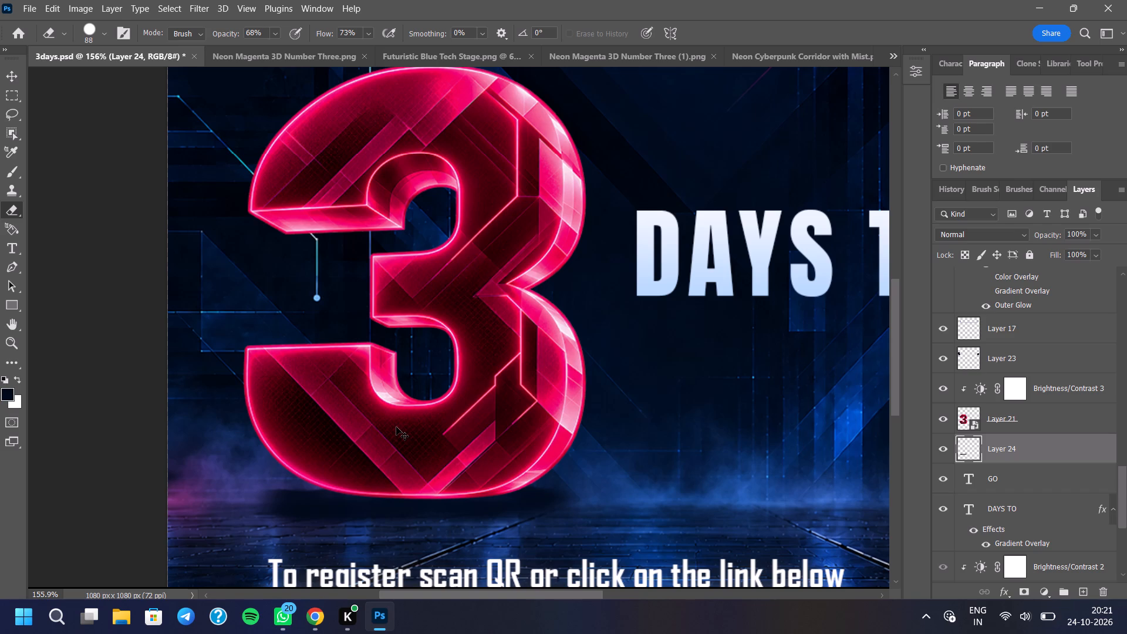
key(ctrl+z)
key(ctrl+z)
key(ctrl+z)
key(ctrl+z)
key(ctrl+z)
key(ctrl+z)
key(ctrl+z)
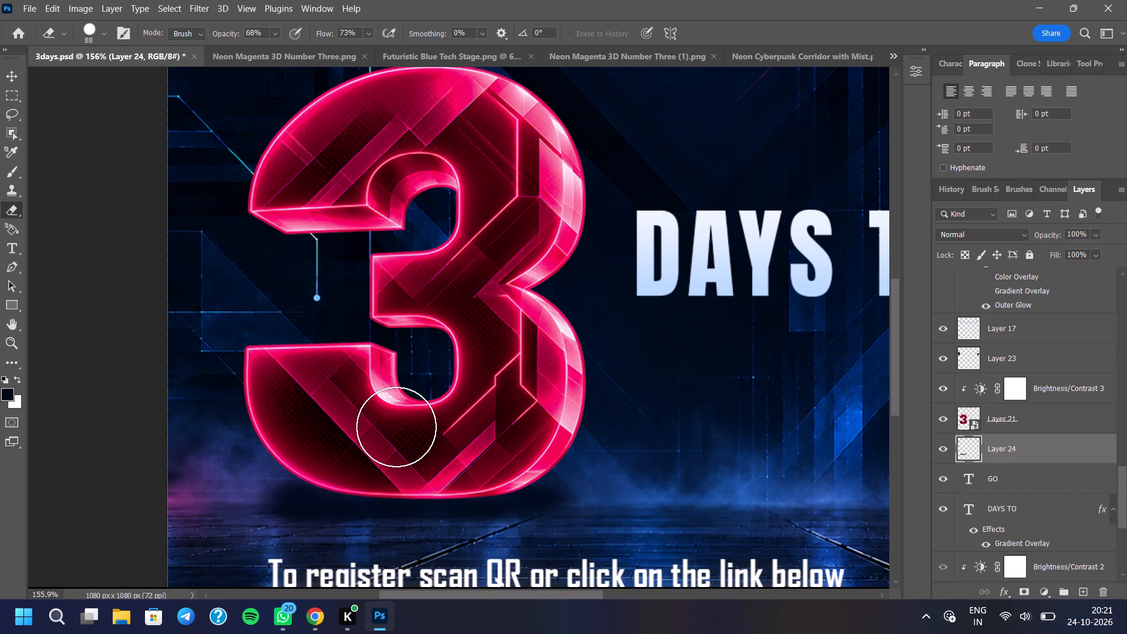
Switch the Eraser to the flattened soft 88 px tip and begin fading Layer 24's shadow along the base of the 3, undoing the long sweep.
right_click(449, 244)
click(500, 363)
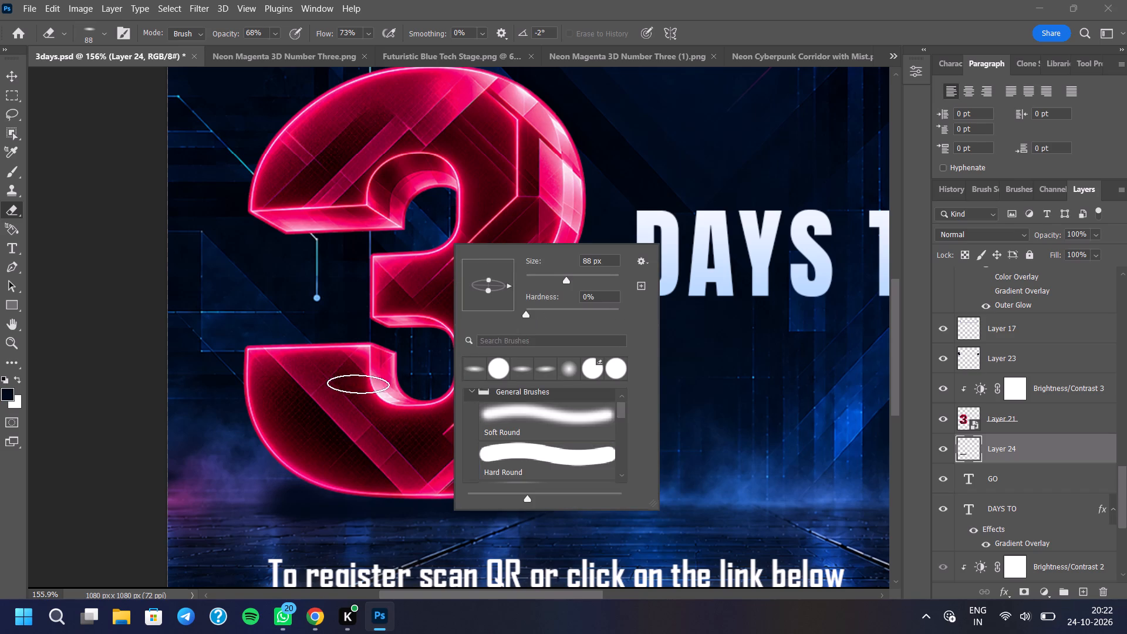
click(506, 410)
click(319, 437)
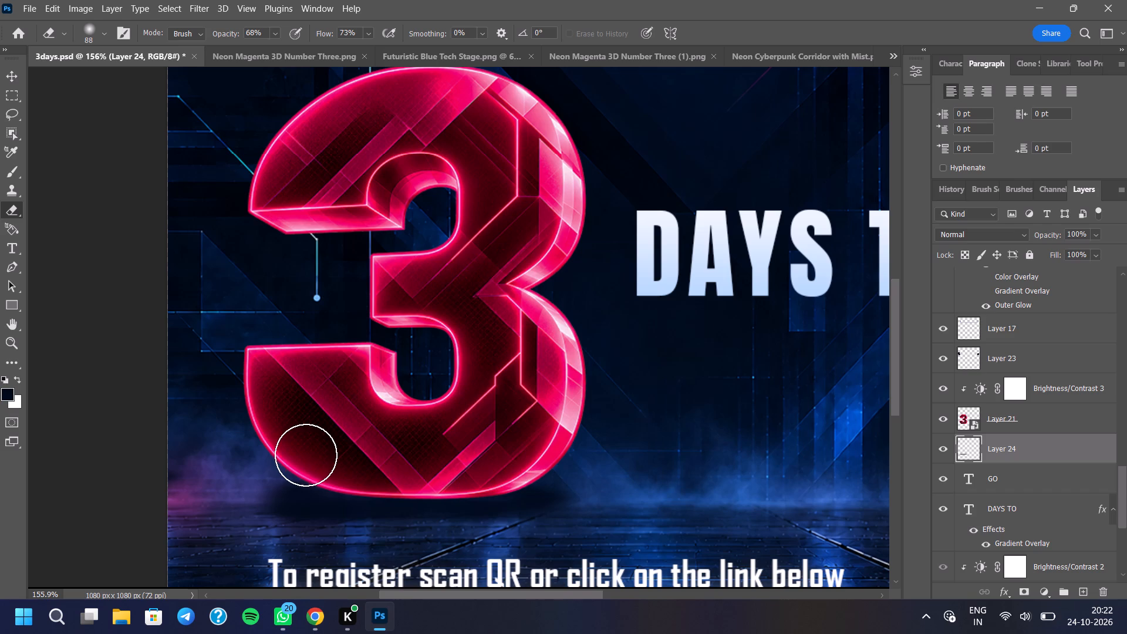
right_click(332, 418)
click(380, 458)
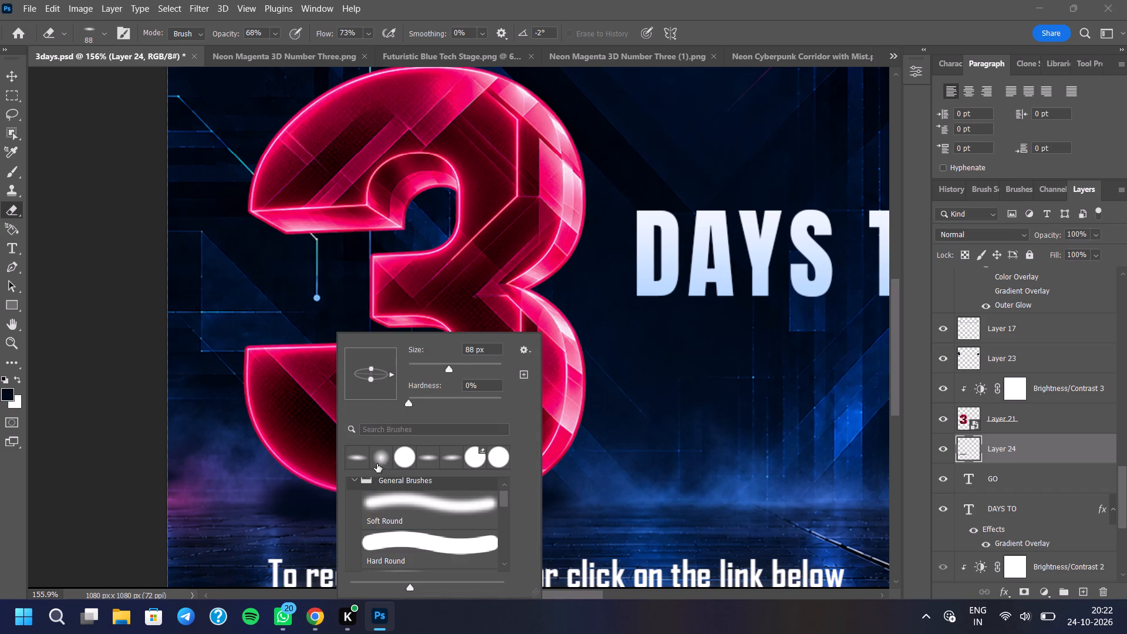
click(302, 458)
click(299, 483)
click(286, 481)
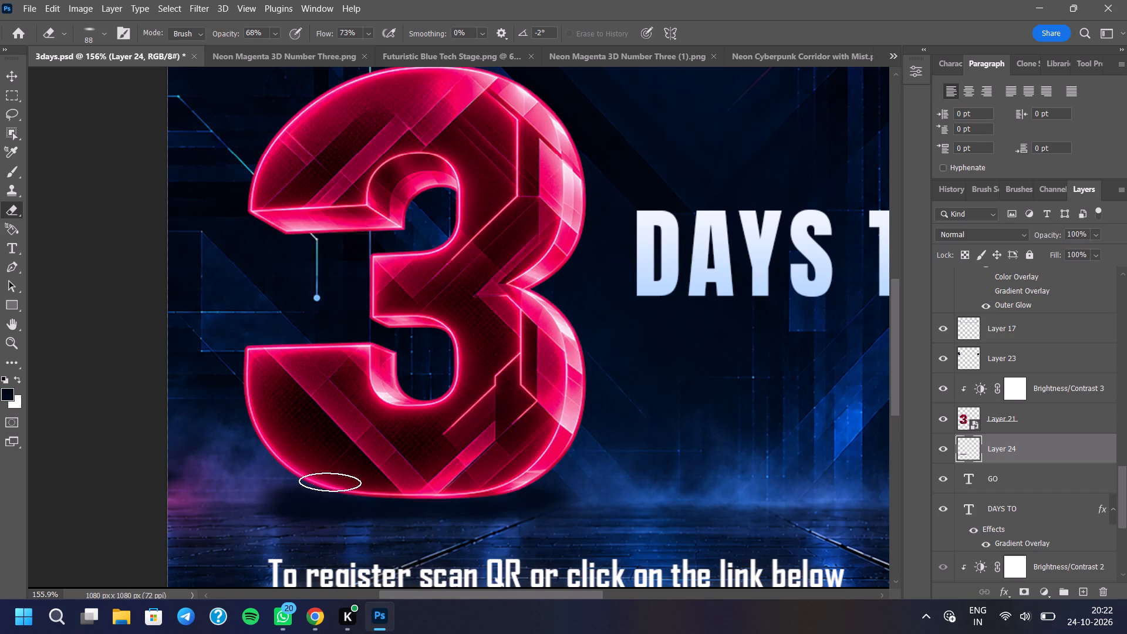
drag(314, 484, 471, 478)
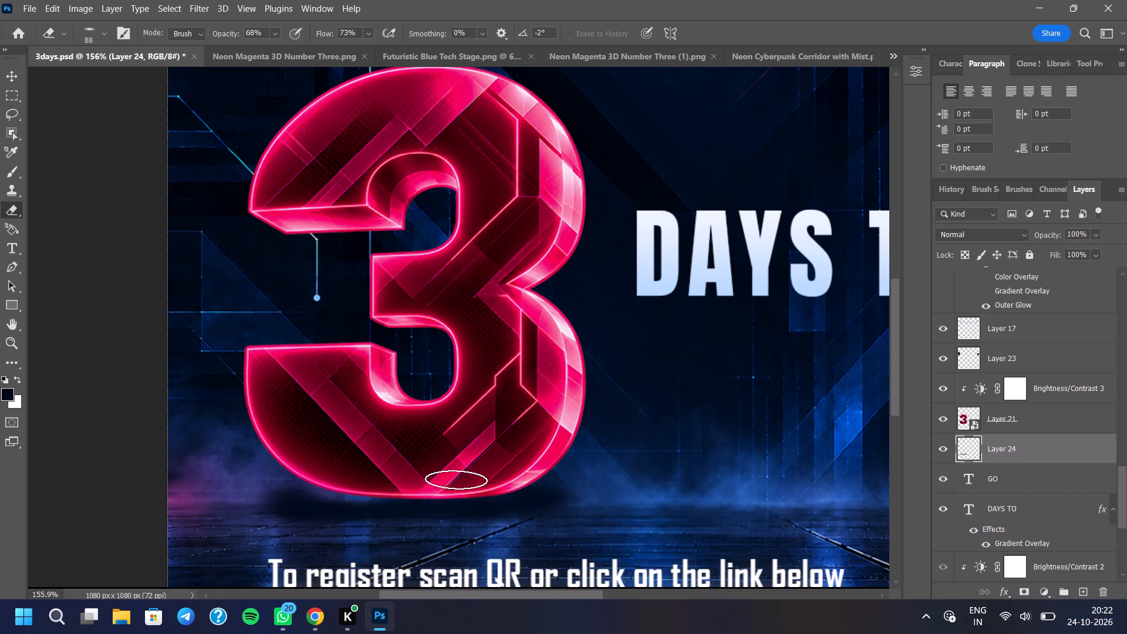
key(ctrl+z)
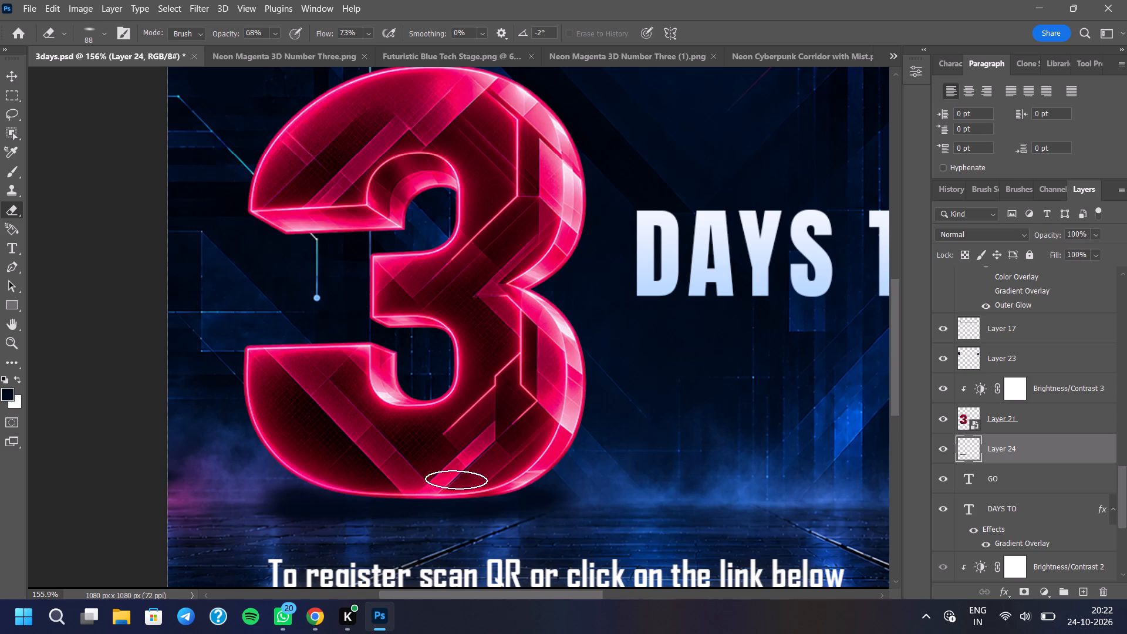
Erase the right end of the shadow under the 3 and soften its lower edge on the floor at both ends.
click(549, 477)
double_click(539, 477)
click(534, 481)
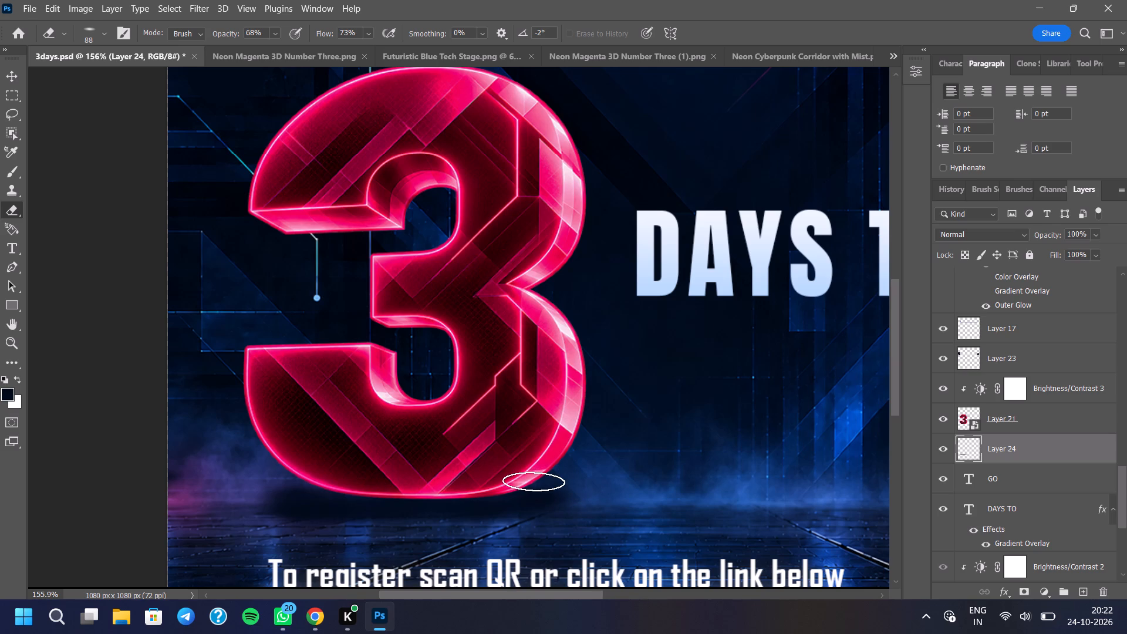
click(534, 481)
drag(541, 524, 532, 527)
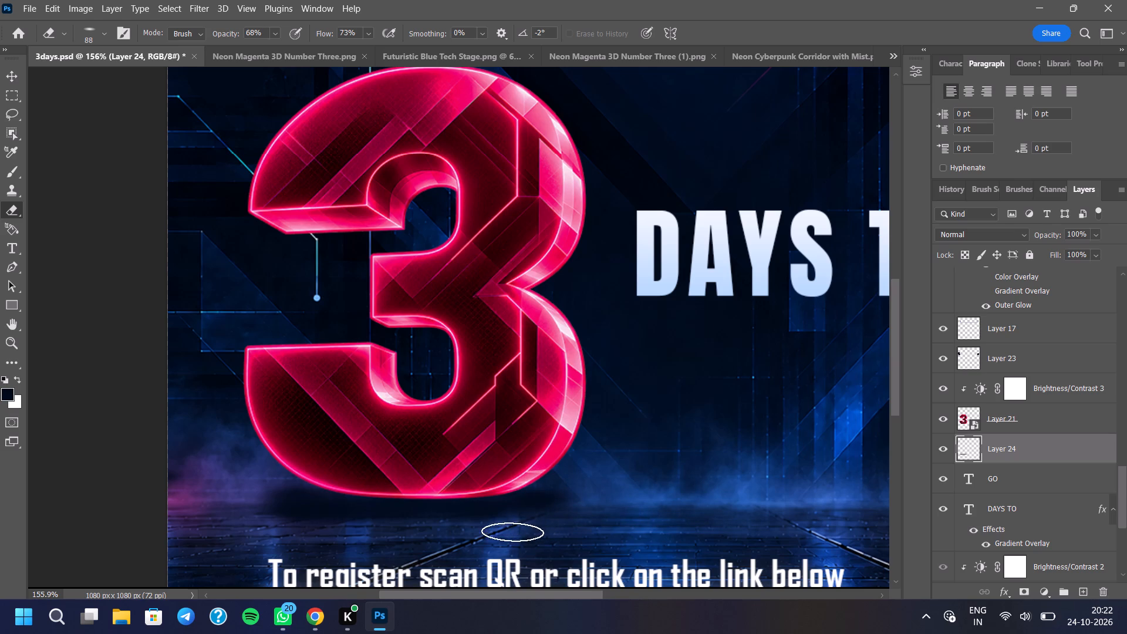
drag(507, 531, 488, 531)
click(299, 527)
drag(285, 530, 291, 529)
click(314, 531)
Fade the left end of the 3's floor shadow on Layer 24 with short eraser dabs.
click(272, 490)
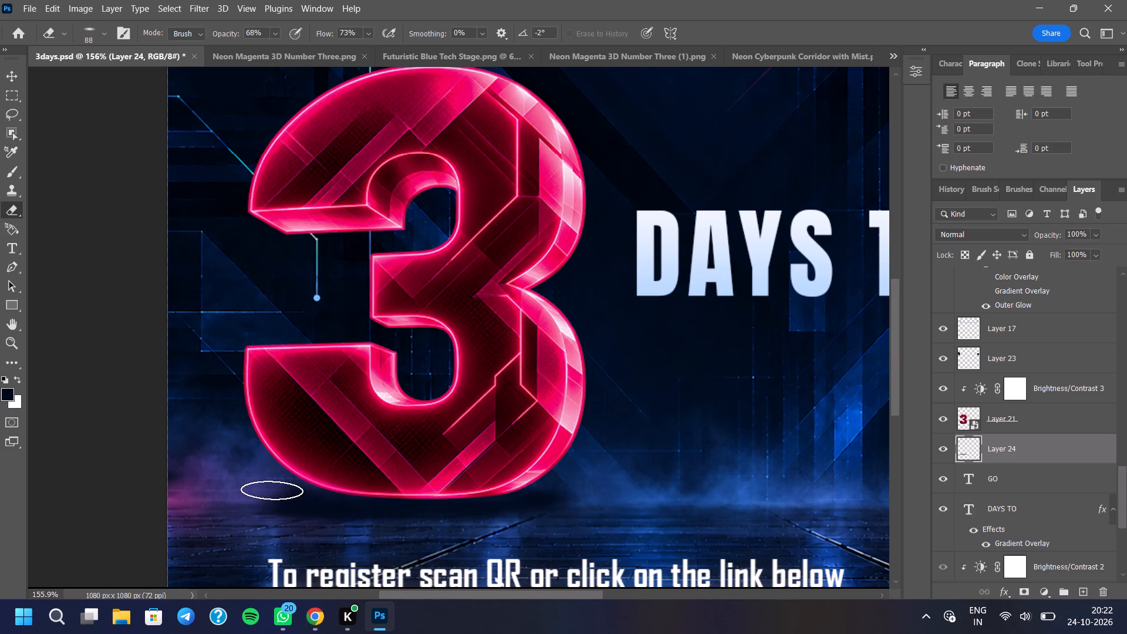
click(268, 490)
drag(275, 485, 286, 484)
double_click(295, 480)
double_click(302, 488)
click(291, 490)
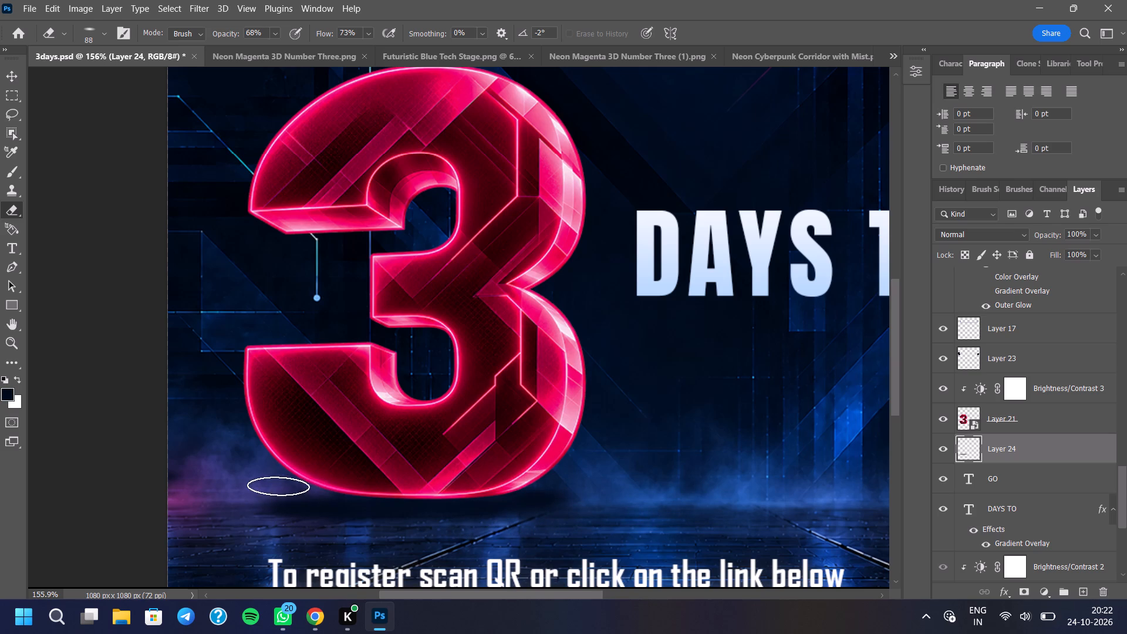
click(282, 492)
Thin the shadow's upper edge along the whole base of the 3, erasing out past its right end.
click(310, 488)
click(342, 487)
click(375, 487)
drag(415, 487, 421, 487)
drag(470, 487, 490, 487)
click(515, 487)
click(542, 484)
drag(551, 483, 602, 485)
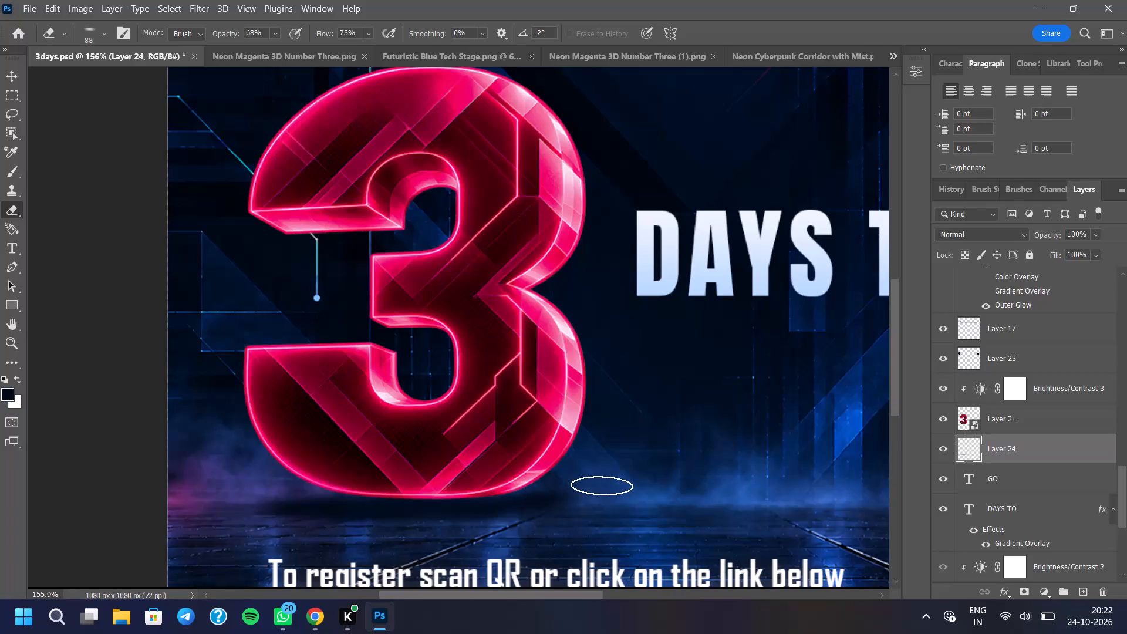
click(602, 485)
click(582, 484)
click(545, 482)
click(541, 482)
drag(543, 482, 566, 489)
Erase the remaining shadow beside the lower right curve of the 3 and check the whole poster.
scroll(417, 534, down, 6)
scroll(385, 473, down, 7)
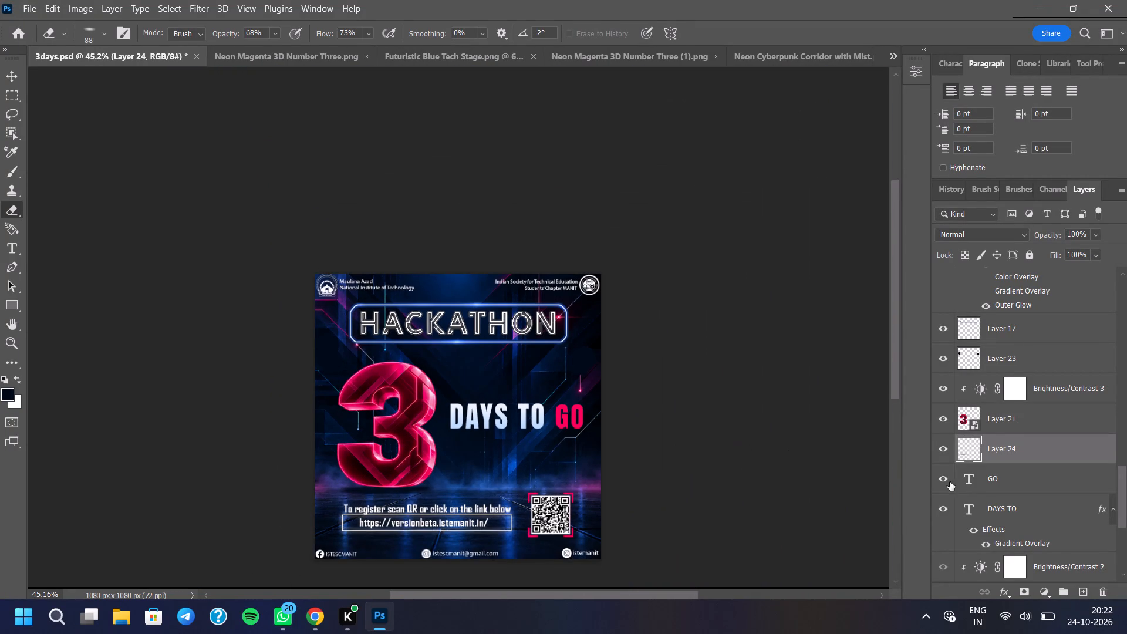
scroll(456, 507, up, 14)
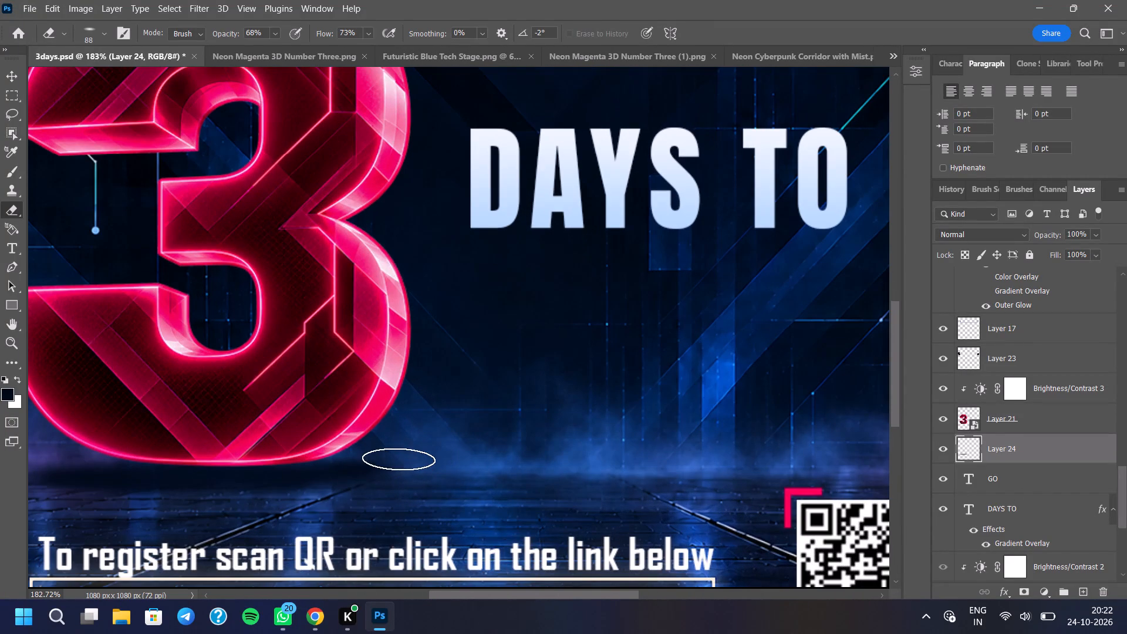
click(397, 458)
double_click(375, 451)
click(359, 450)
click(349, 447)
scroll(448, 485, down, 3)
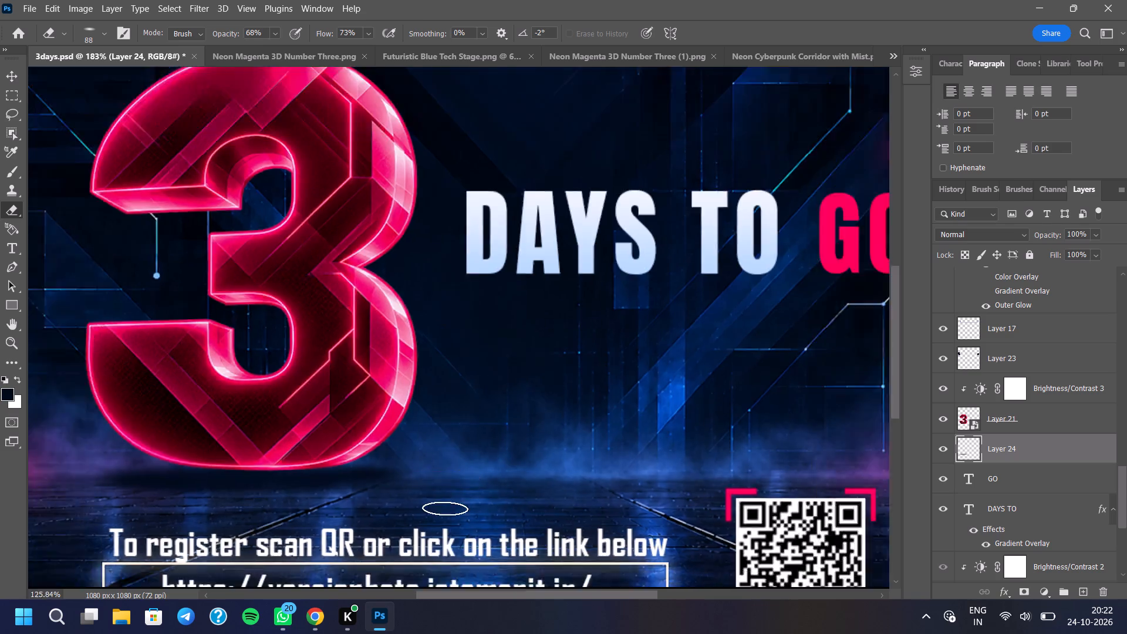
scroll(445, 508, down, 10)
scroll(1049, 466, up, 10)
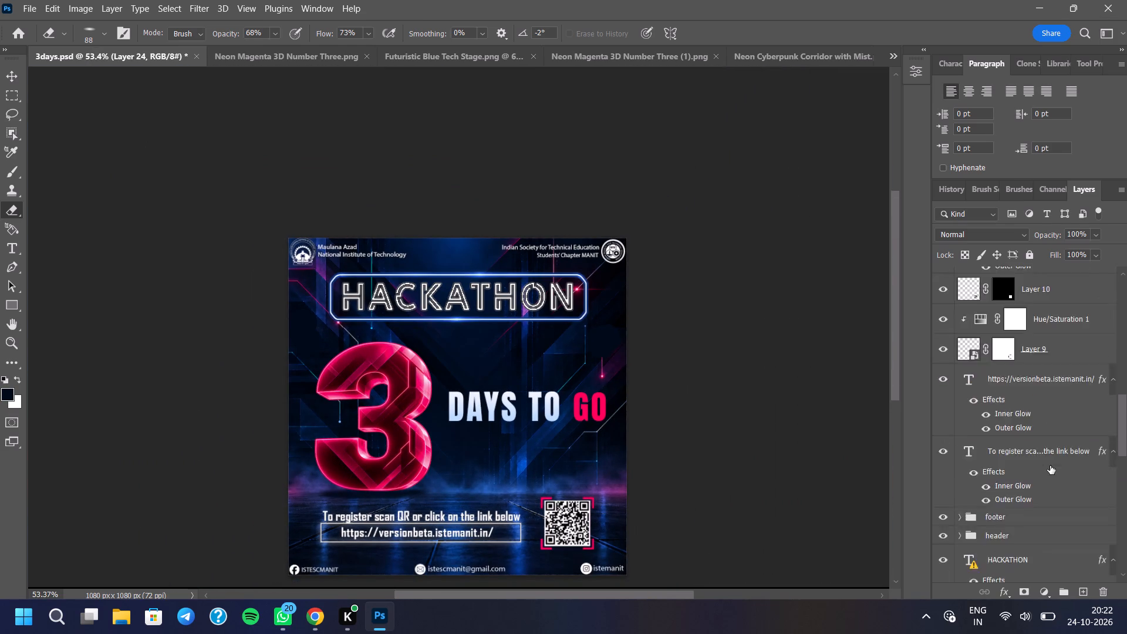
Add a new layer above the hidden "3" text layer and stamp all visible artwork onto it.
scroll(1050, 466, up, 20)
scroll(1050, 466, up, 7)
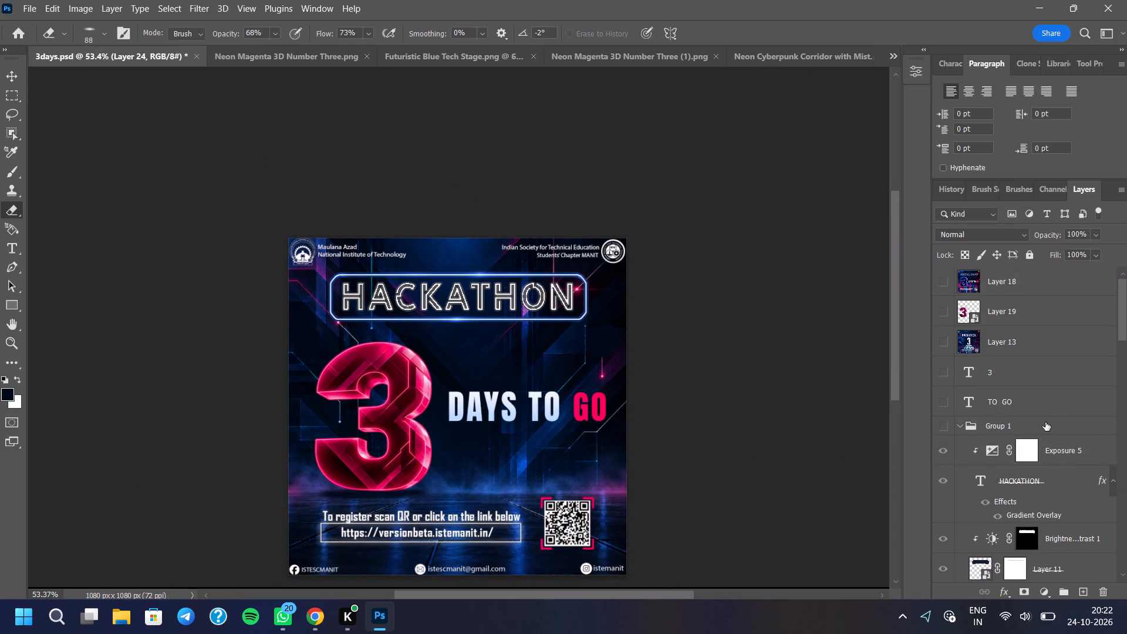
click(1051, 378)
click(1080, 586)
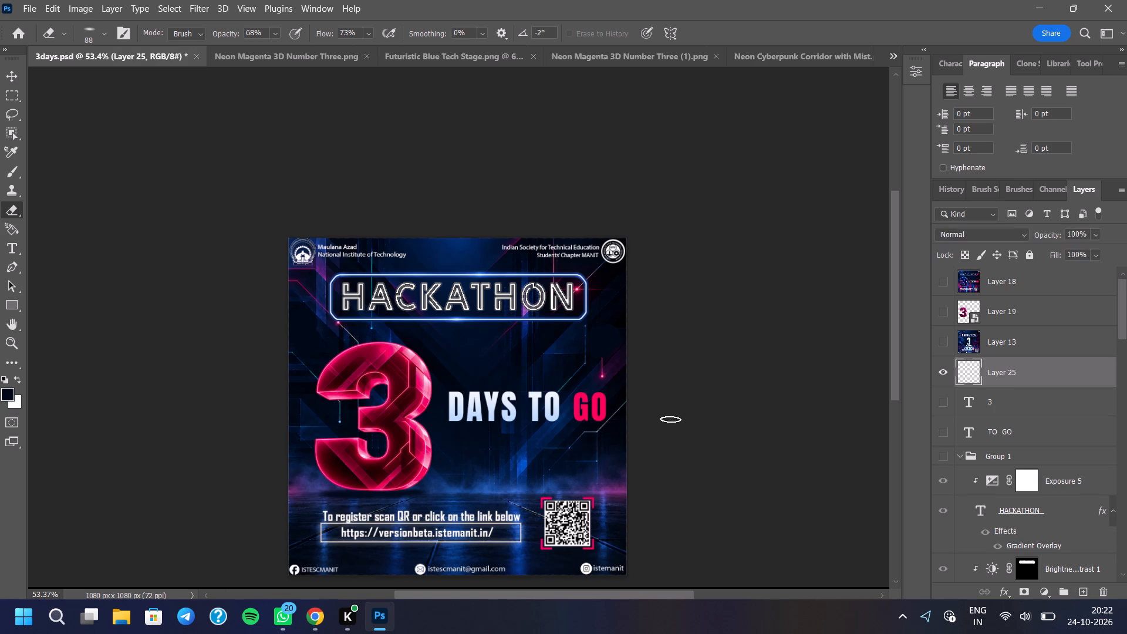
key(ctrl+alt+shift+e)
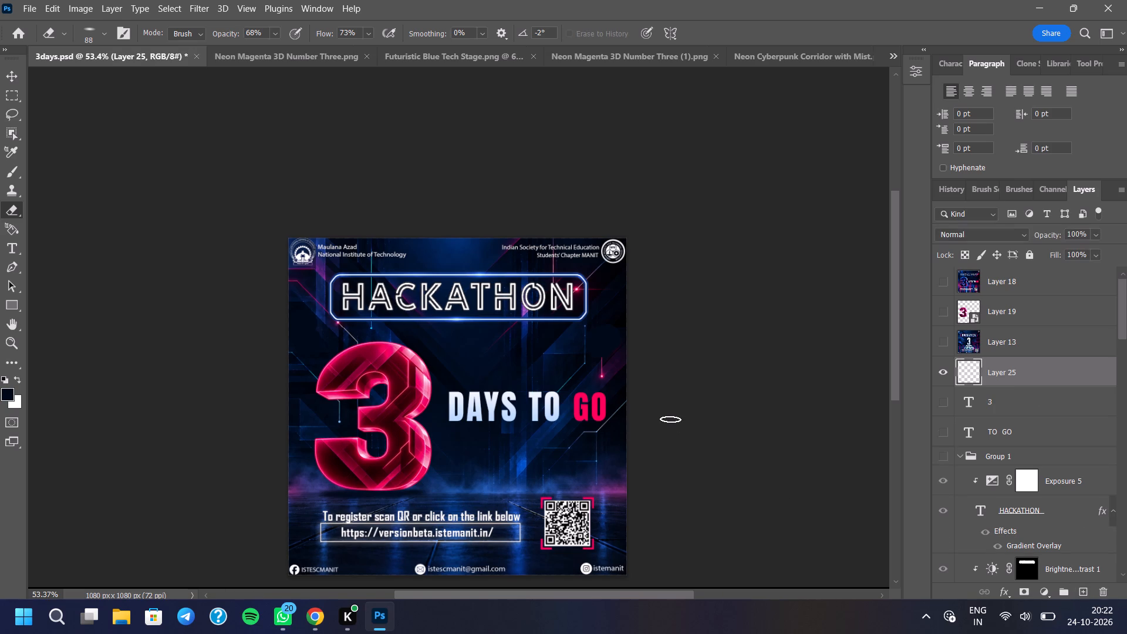
Start the Camera Raw Filter on the stamped layer and set Contrast to -21, Highlights to +8 and Shadows to +9.
click(193, 5)
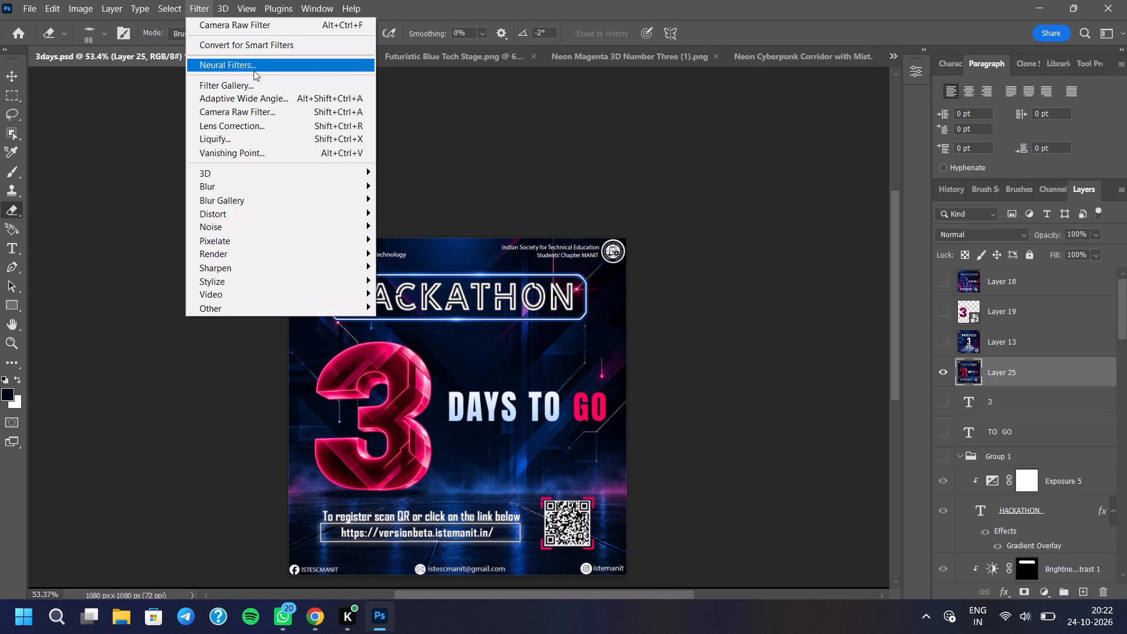
click(259, 115)
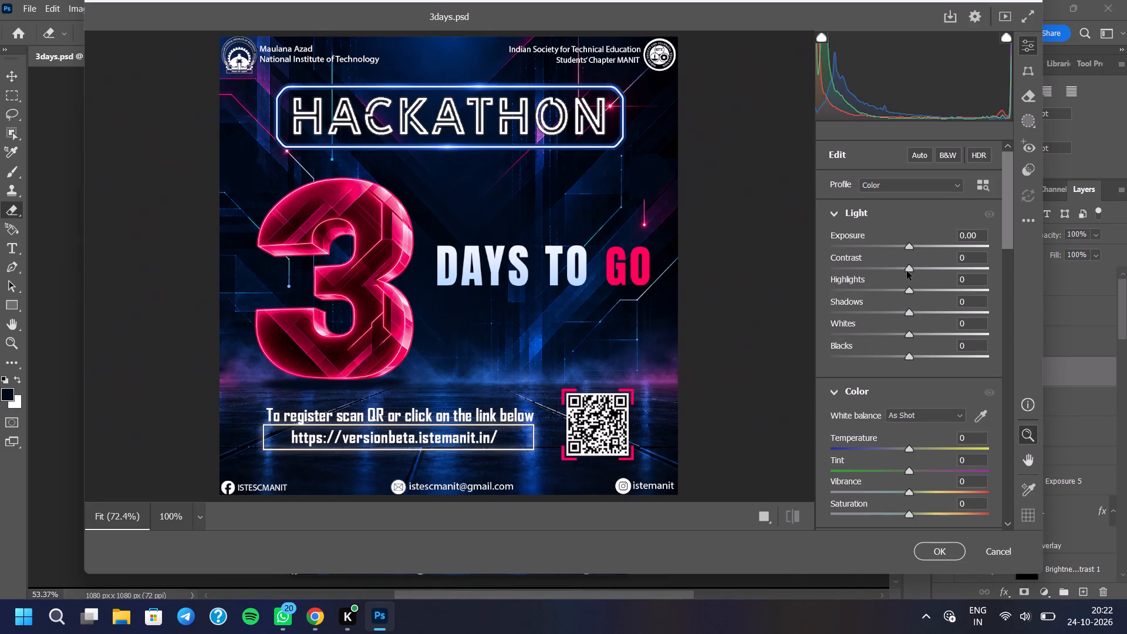
drag(907, 271, 888, 271)
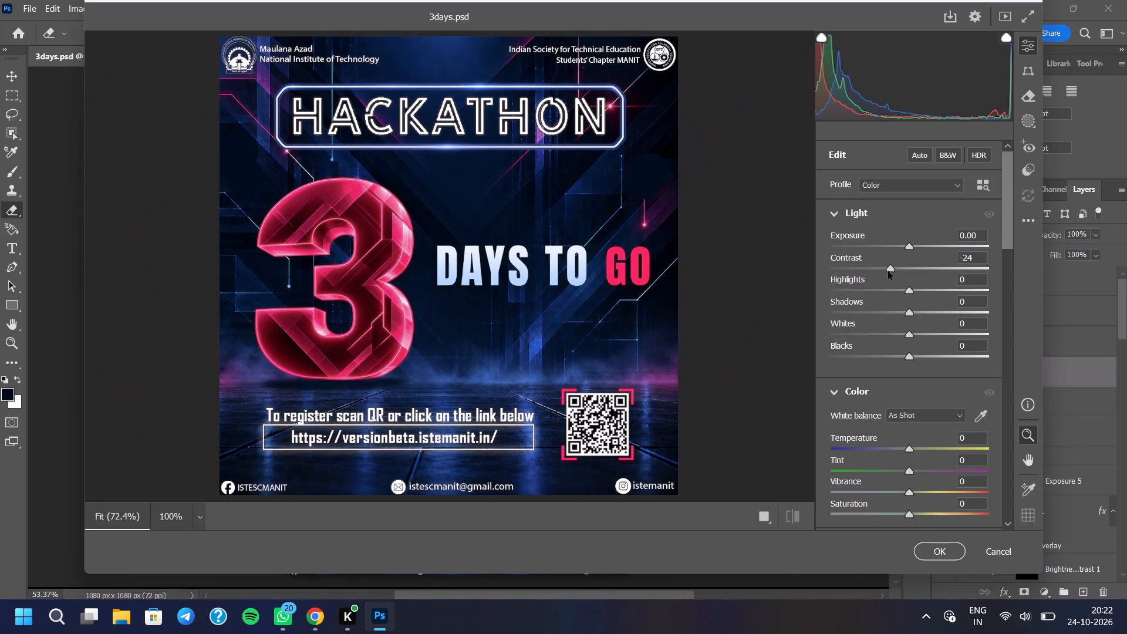
drag(888, 271, 890, 271)
drag(912, 291, 919, 292)
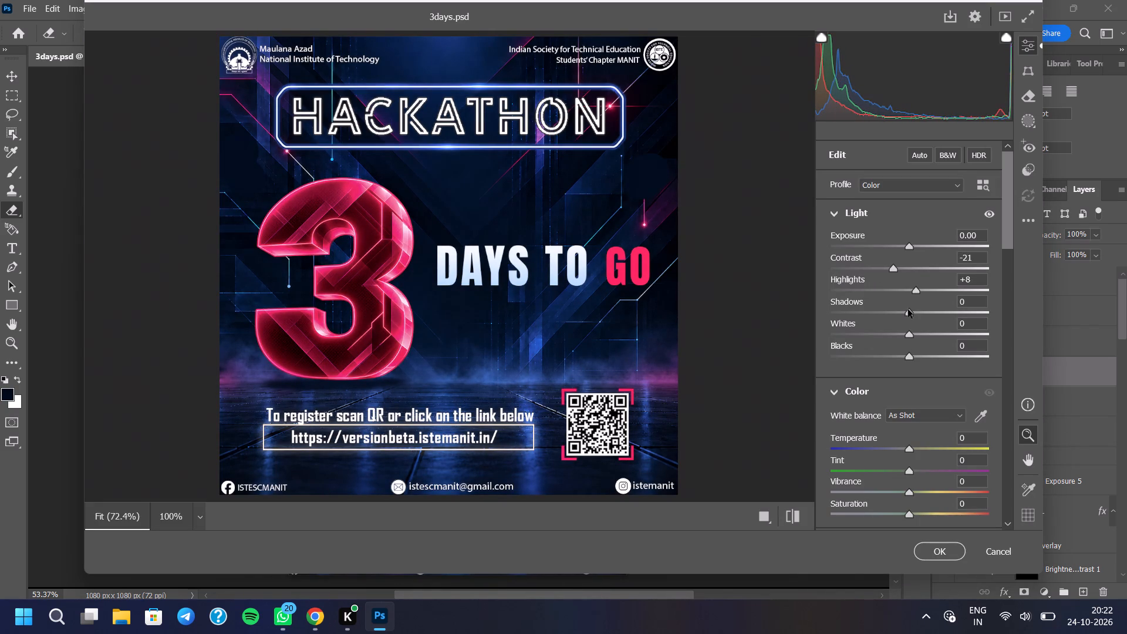
drag(909, 311, 916, 319)
Test the Whites and Blacks across their range and settle on Whites -9 and Blacks +14.
click(913, 332)
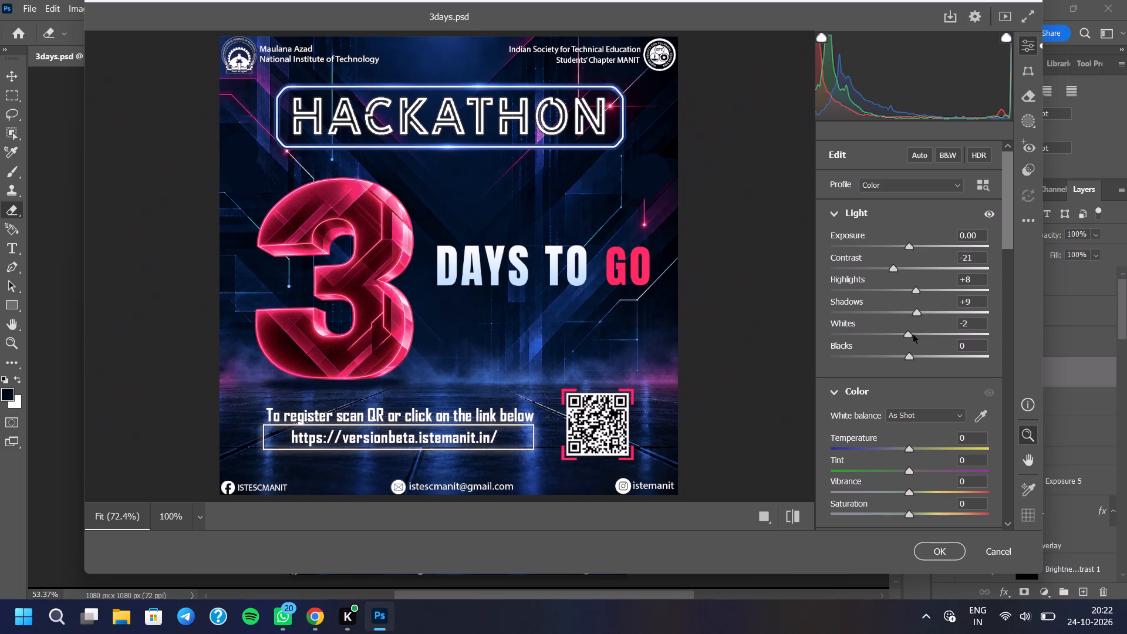
drag(912, 355, 919, 357)
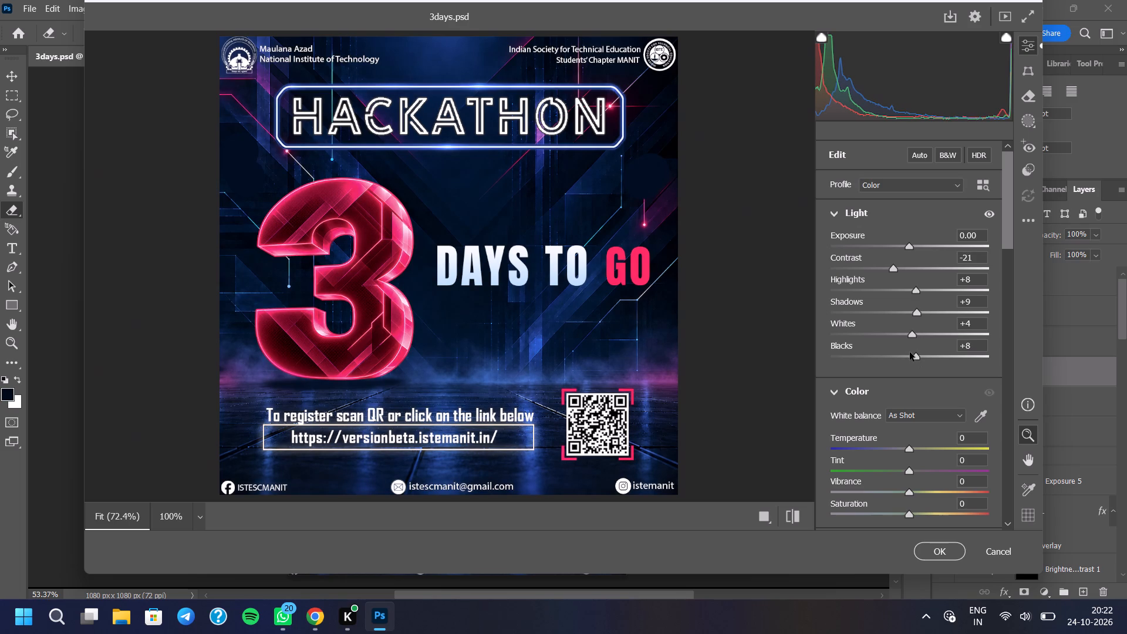
drag(912, 338, 906, 338)
drag(906, 334, 903, 335)
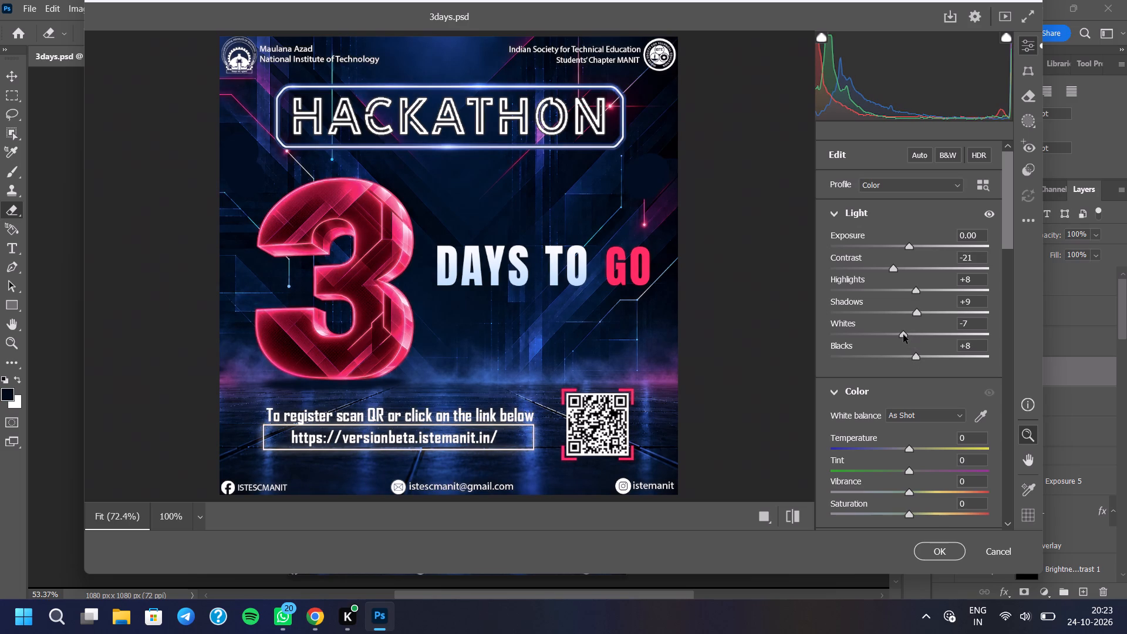
drag(903, 335, 1022, 351)
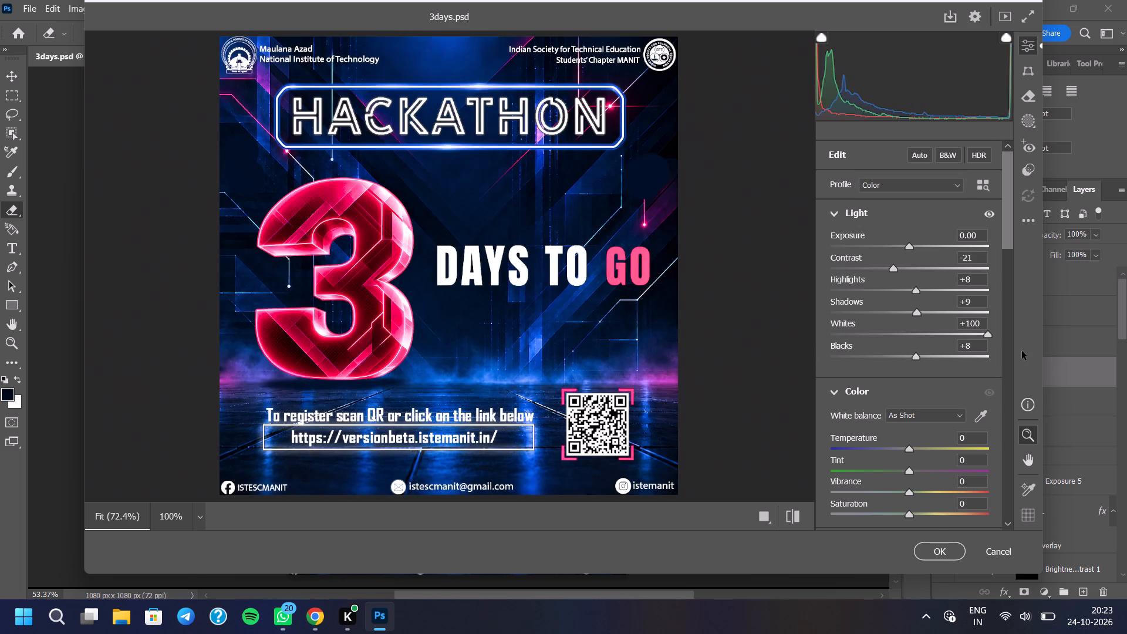
drag(1022, 351, 939, 356)
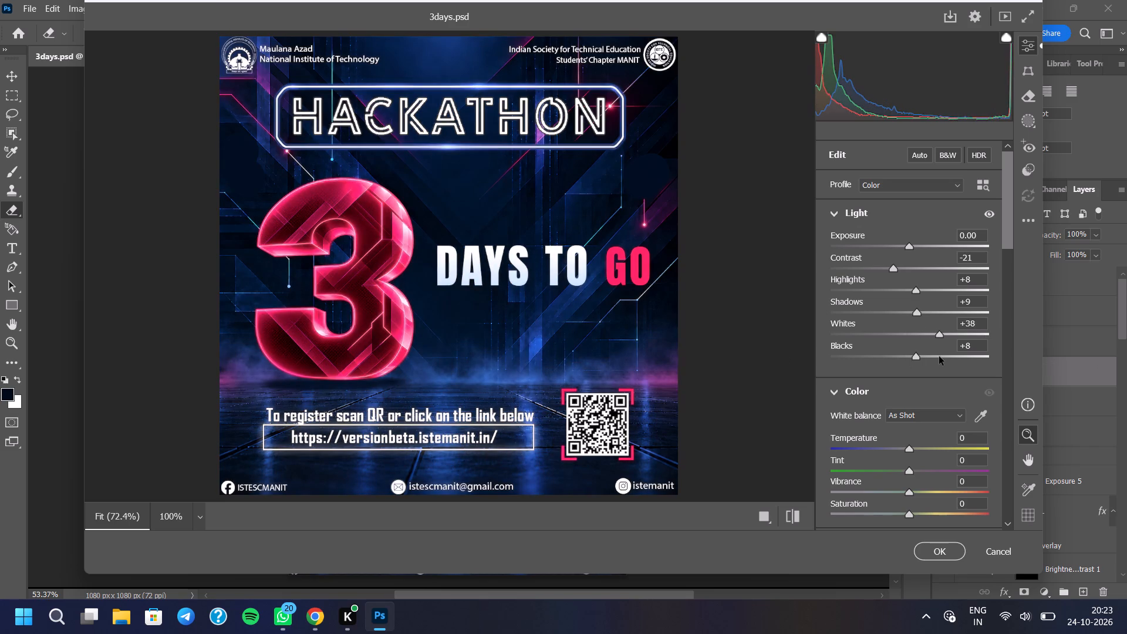
drag(939, 356, 874, 352)
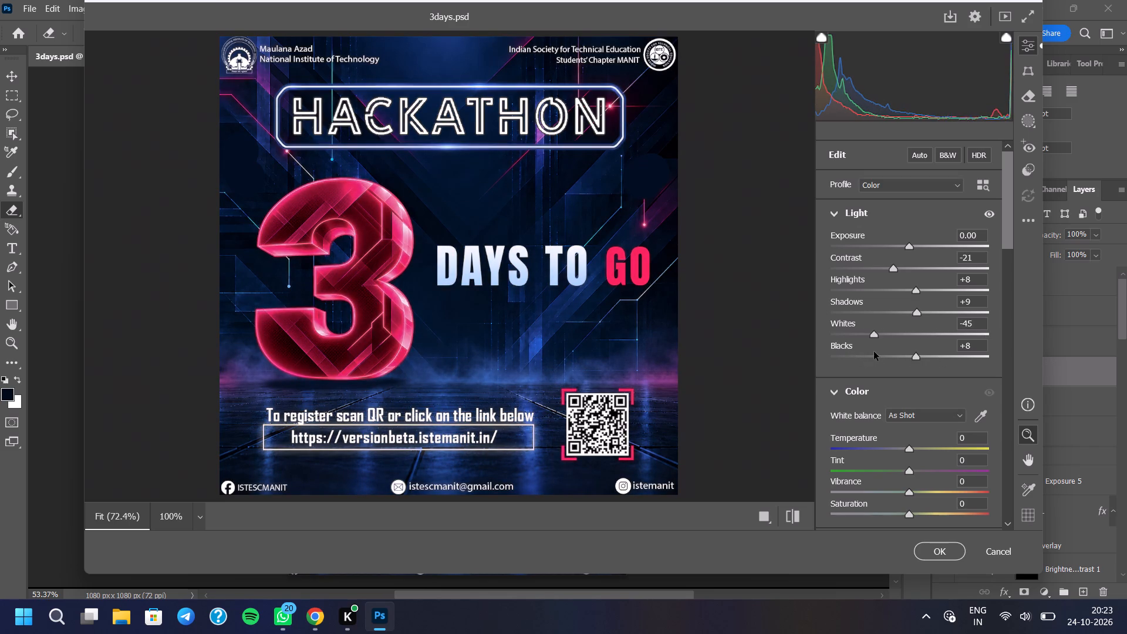
drag(874, 352, 902, 350)
drag(919, 359, 808, 358)
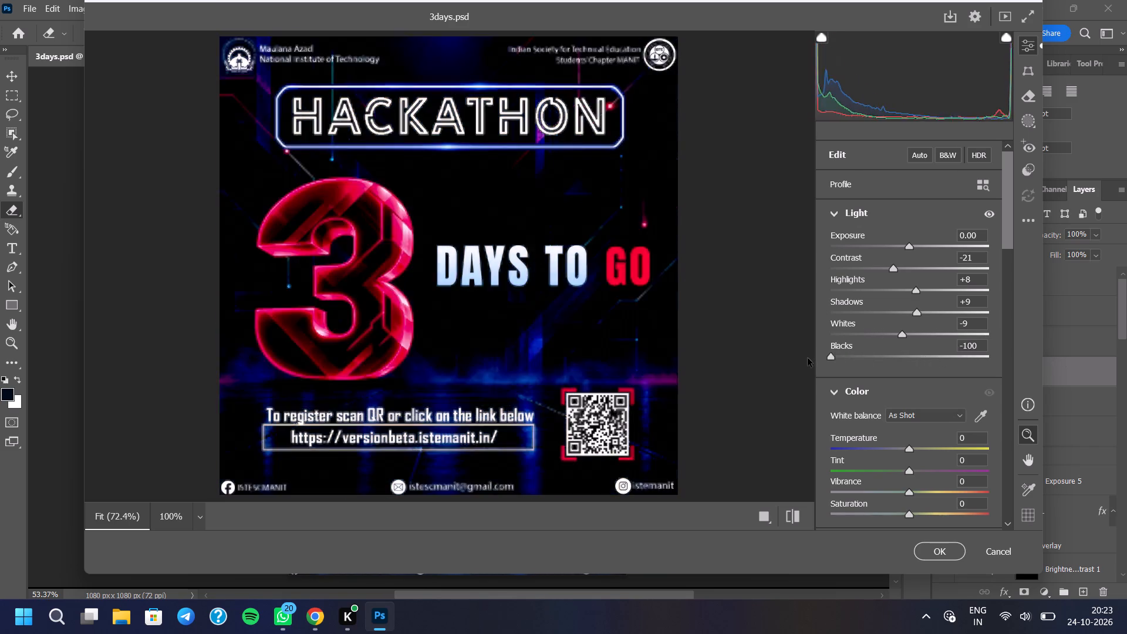
drag(808, 358, 1116, 361)
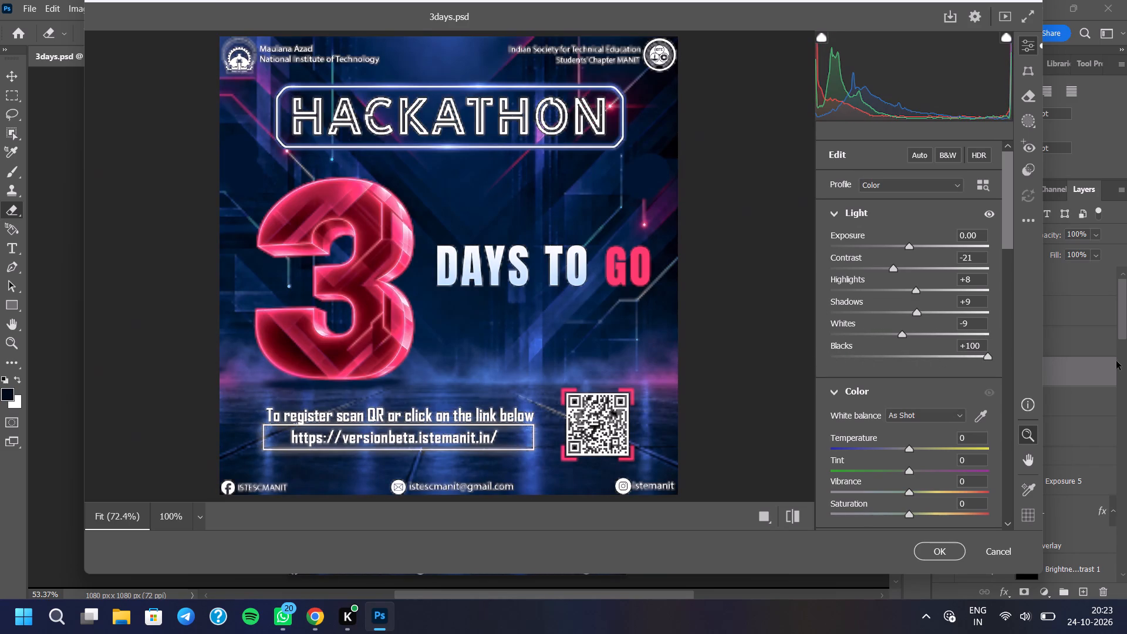
drag(1116, 361, 1067, 353)
drag(1067, 353, 927, 353)
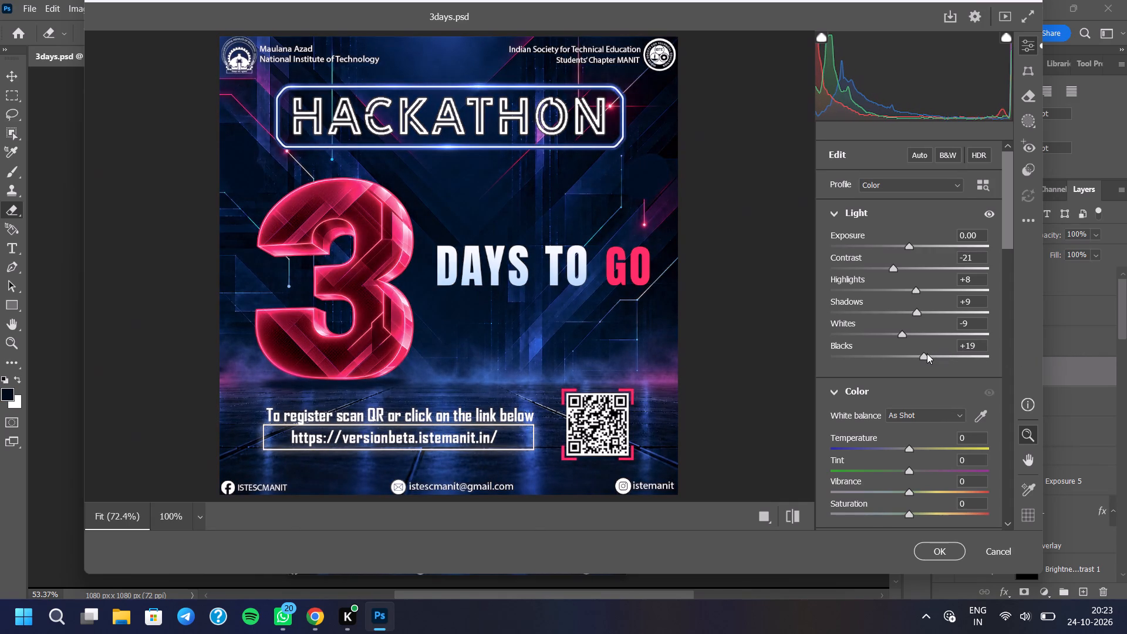
drag(927, 353, 923, 353)
Set Texture to -5 and Clarity to -6, trying both Clarity extremes, and apply the Camera Raw Filter.
scroll(920, 338, down, 2)
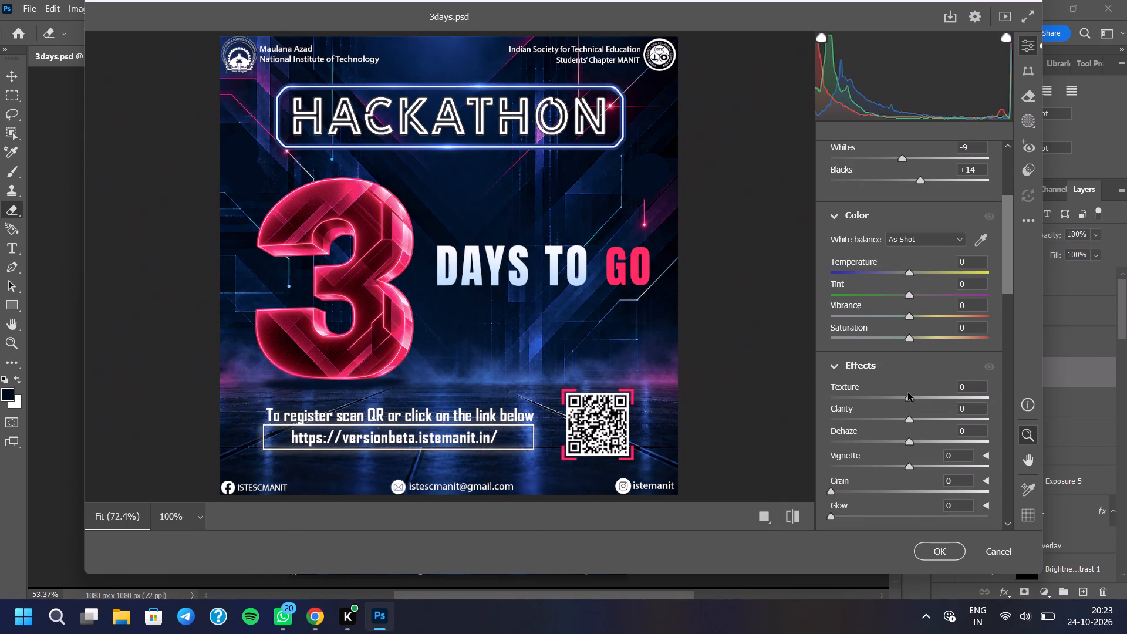
click(908, 393)
drag(907, 414, 916, 416)
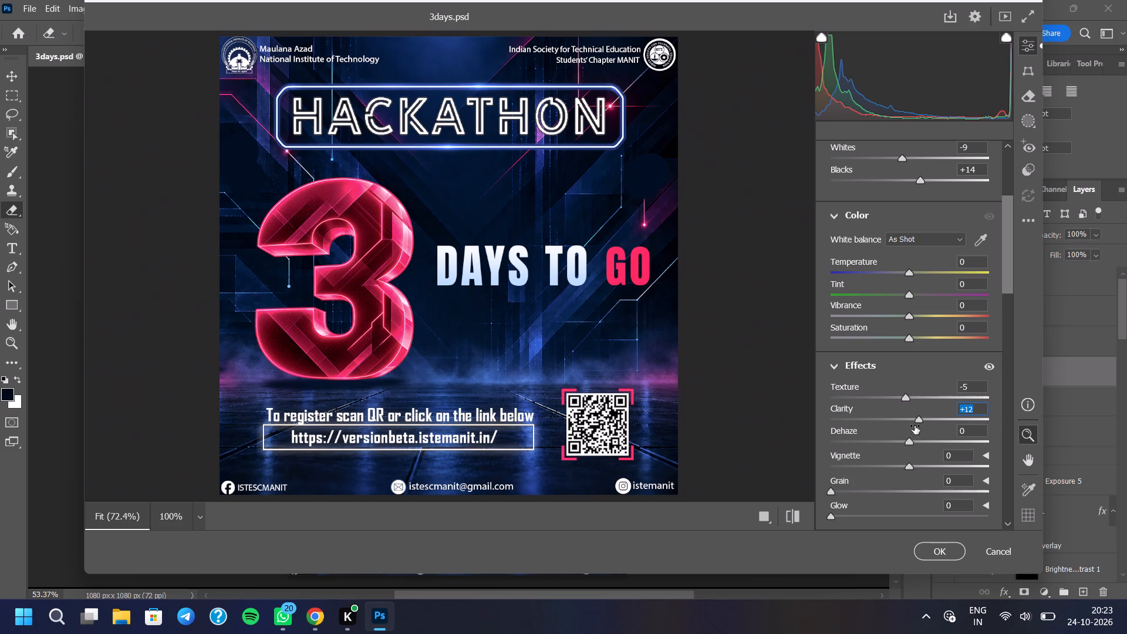
drag(919, 414, 795, 436)
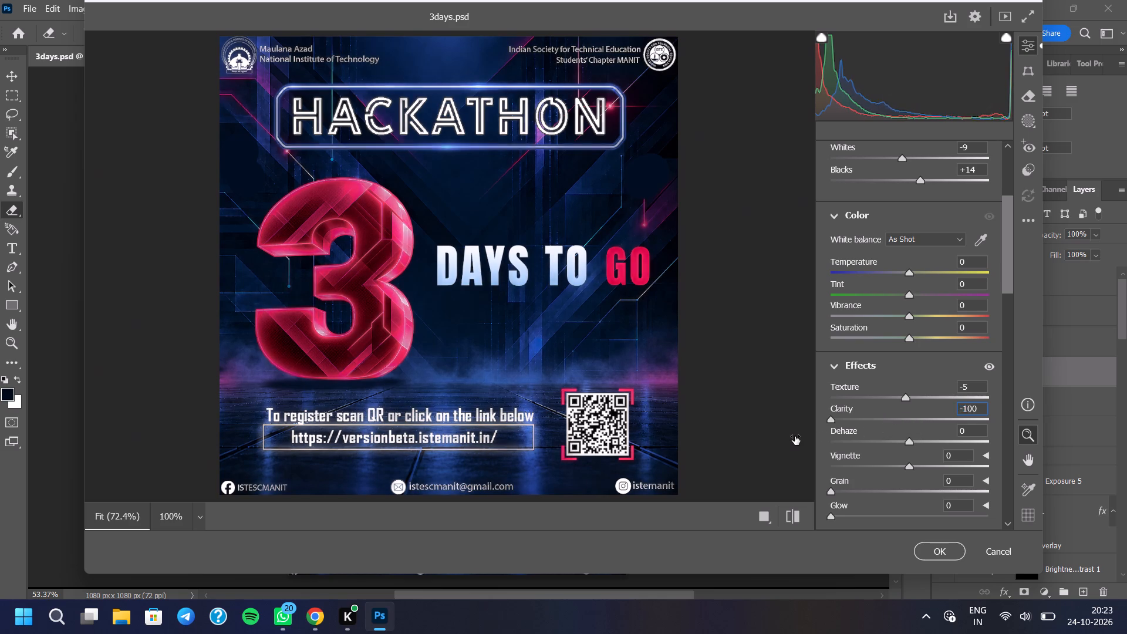
drag(795, 436, 1013, 454)
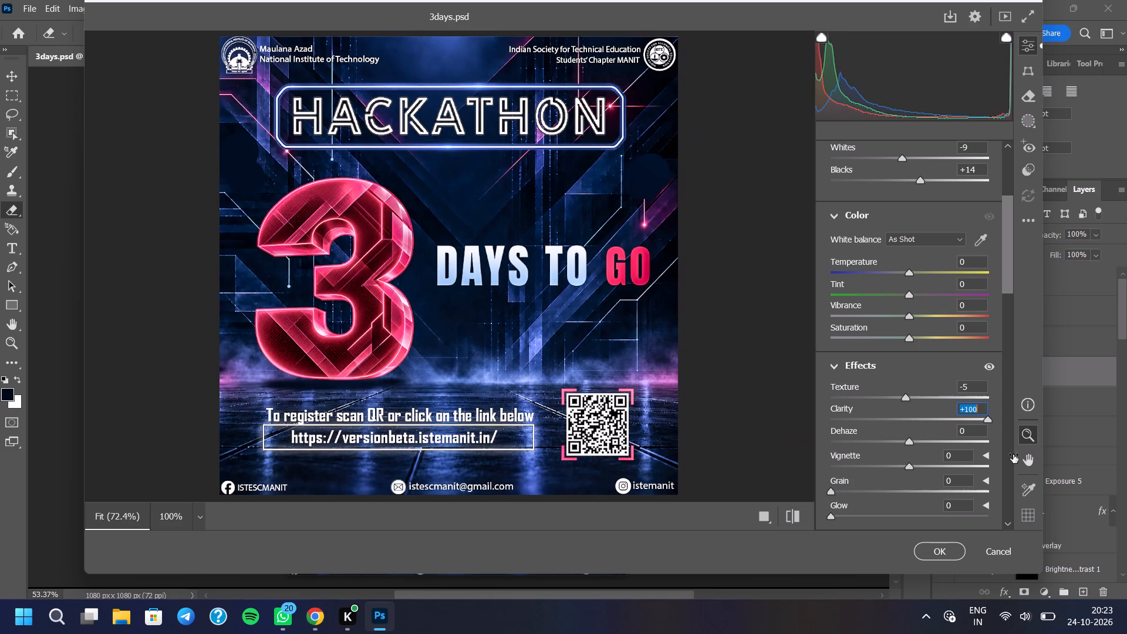
drag(1013, 454, 797, 426)
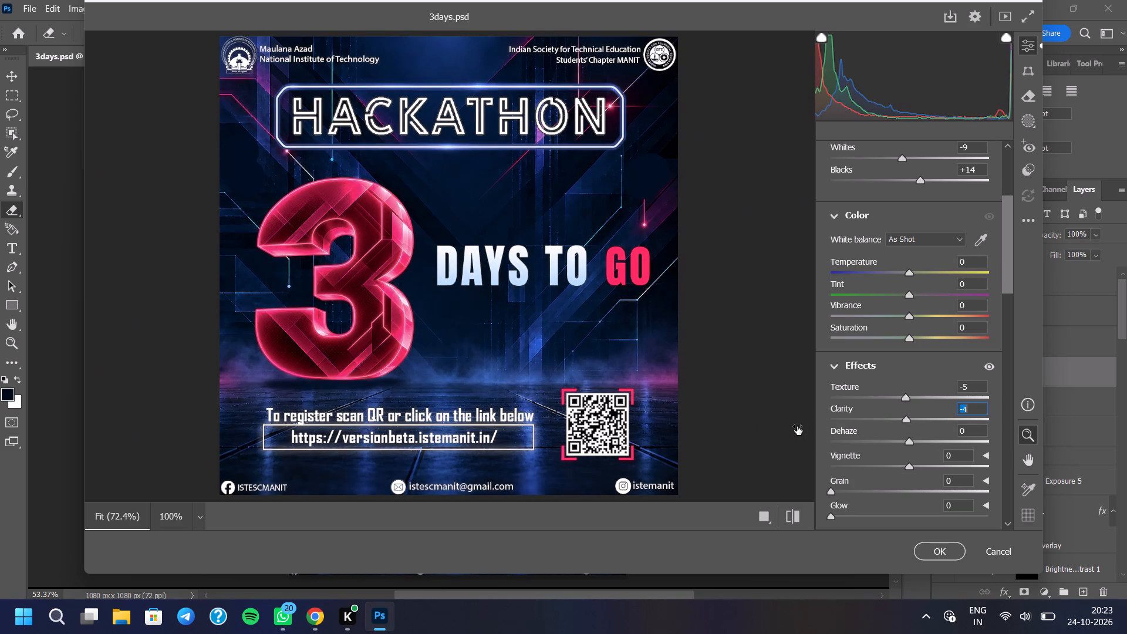
drag(797, 426, 795, 426)
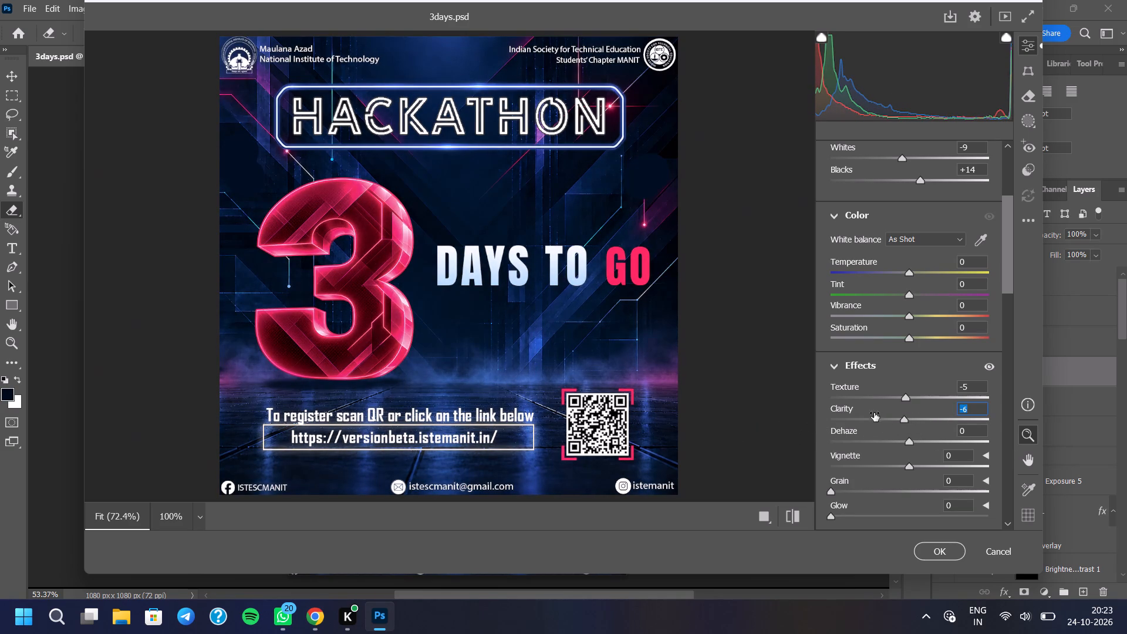
click(933, 551)
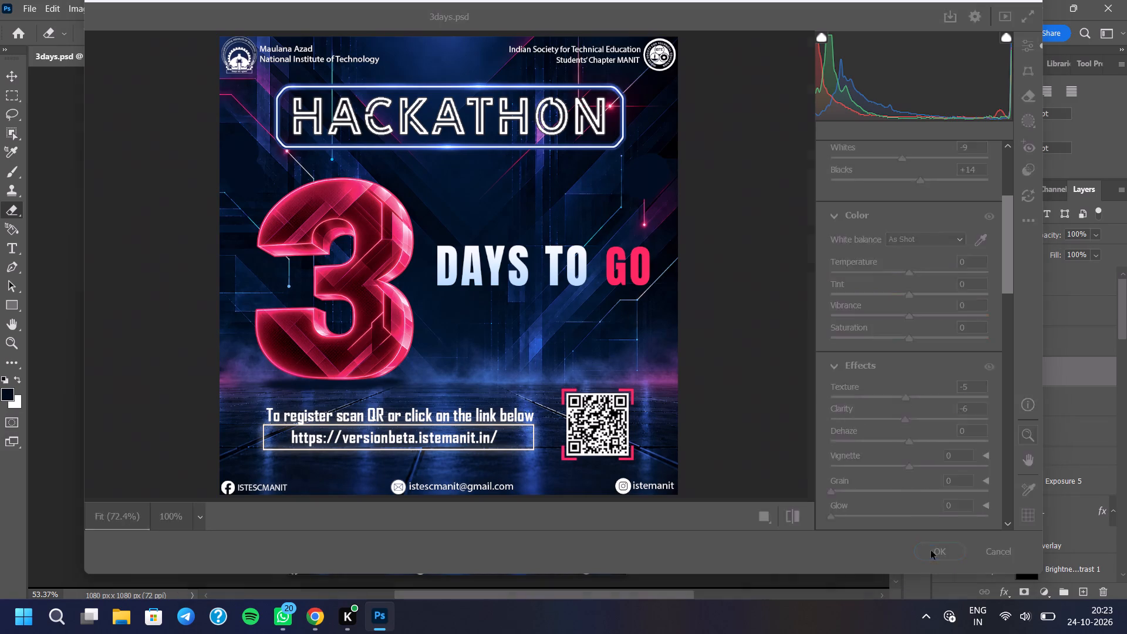
Export the poster as a PNG named "3days 3" in the hackathon folder.
scroll(595, 267, down, 2)
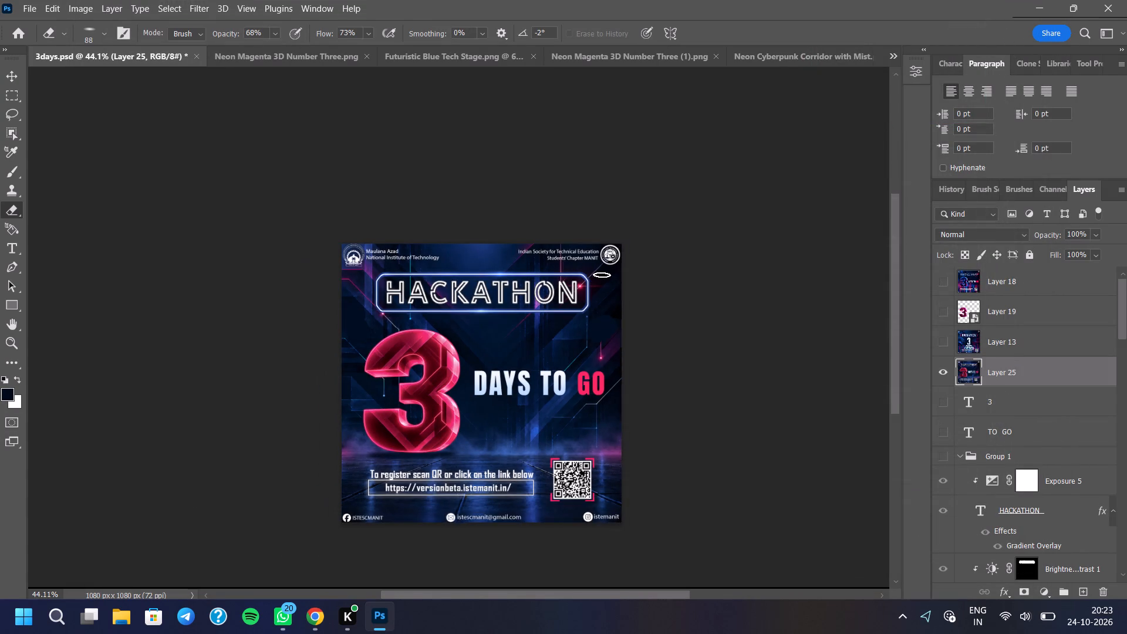
scroll(556, 402, up, 5)
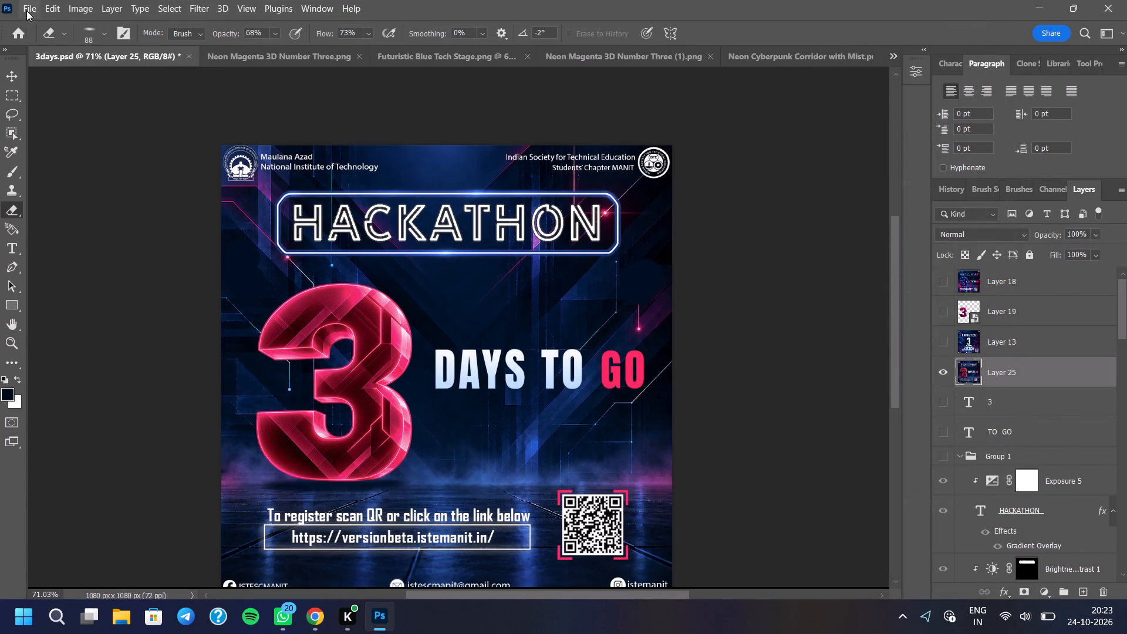
click(26, 9)
click(225, 254)
click(324, 302)
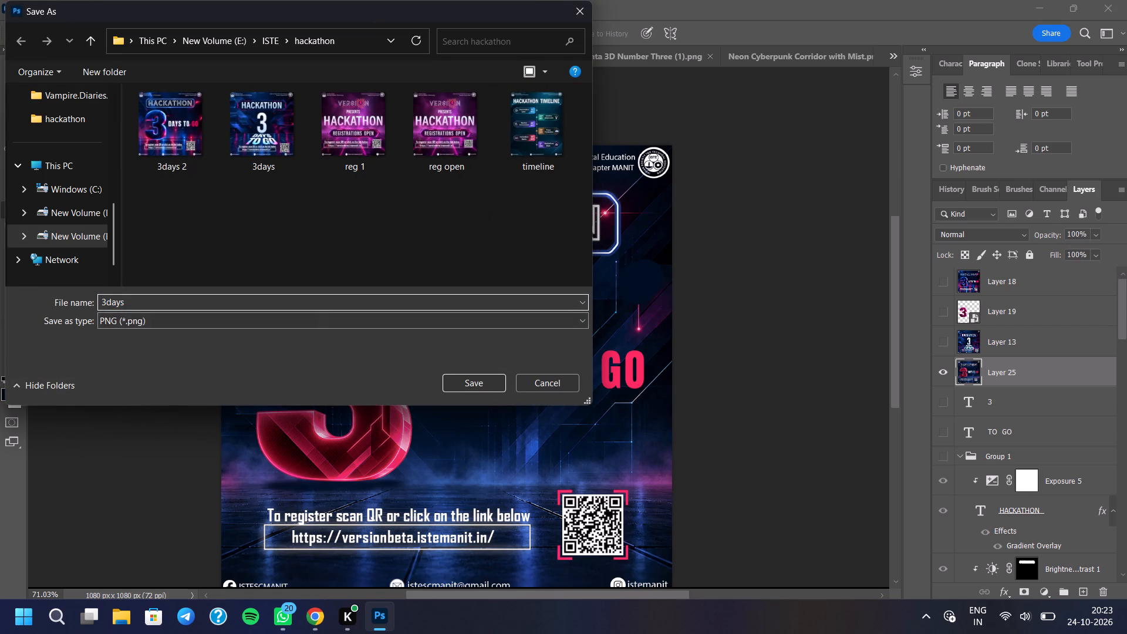
key(space)
key(3)
click(453, 376)
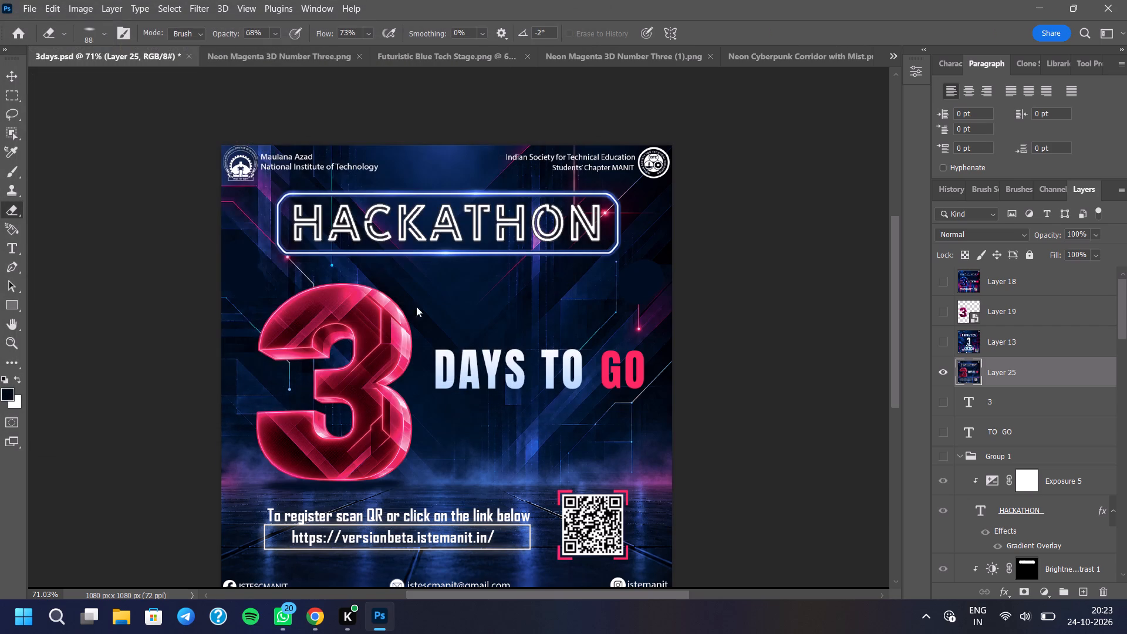
Save the 3days.psd document.
click(26, 9)
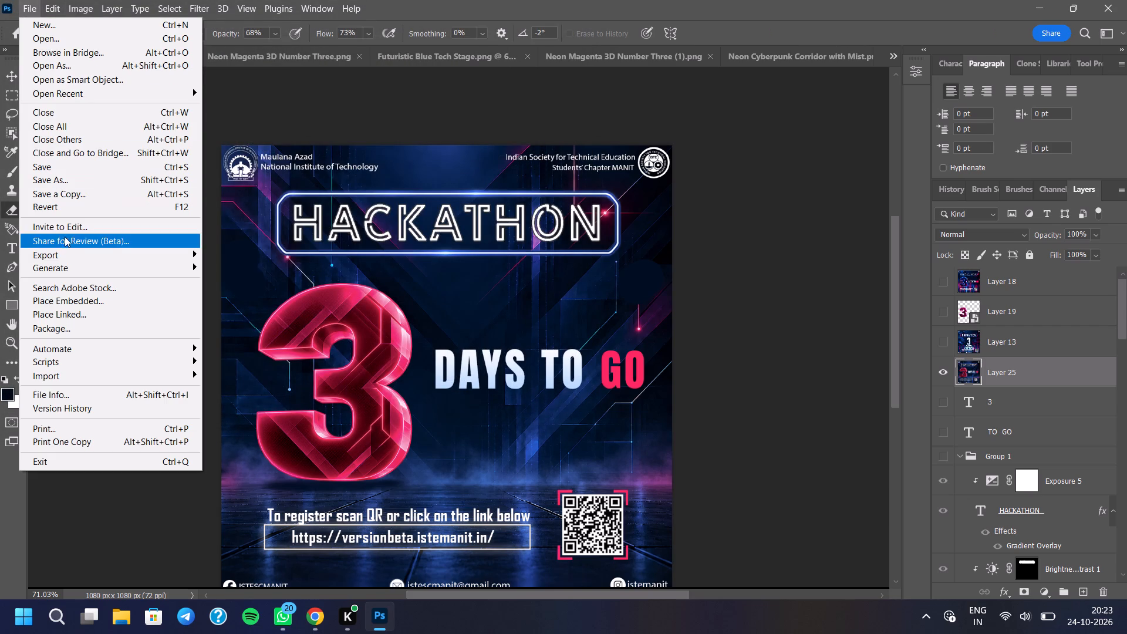
click(87, 168)
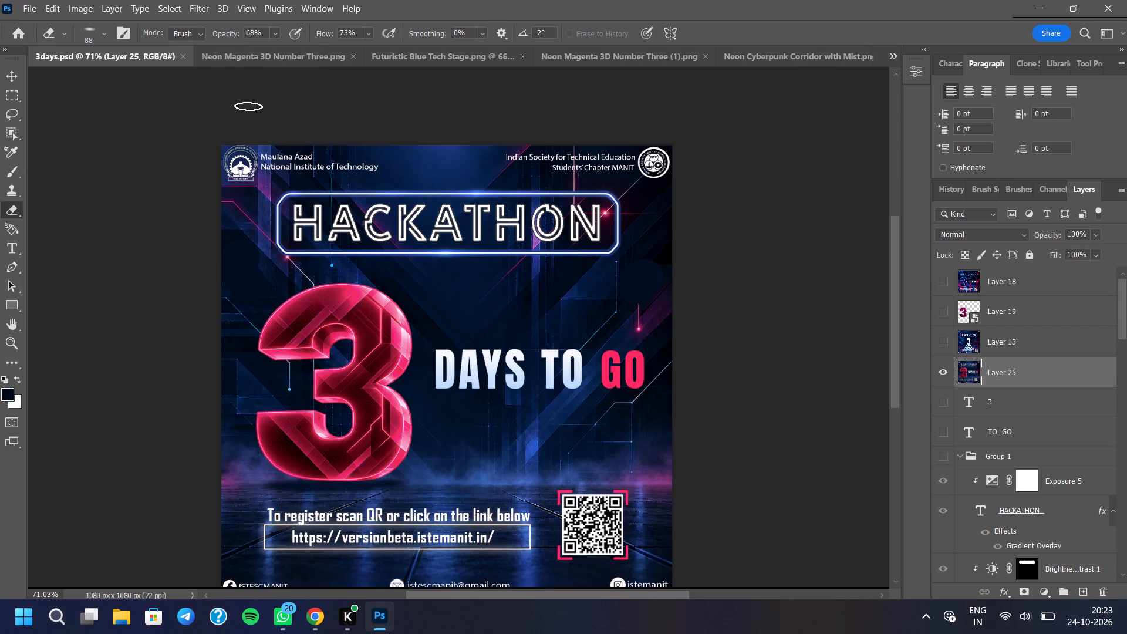
Close Photoshop after saving the poster.
click(1050, 0)
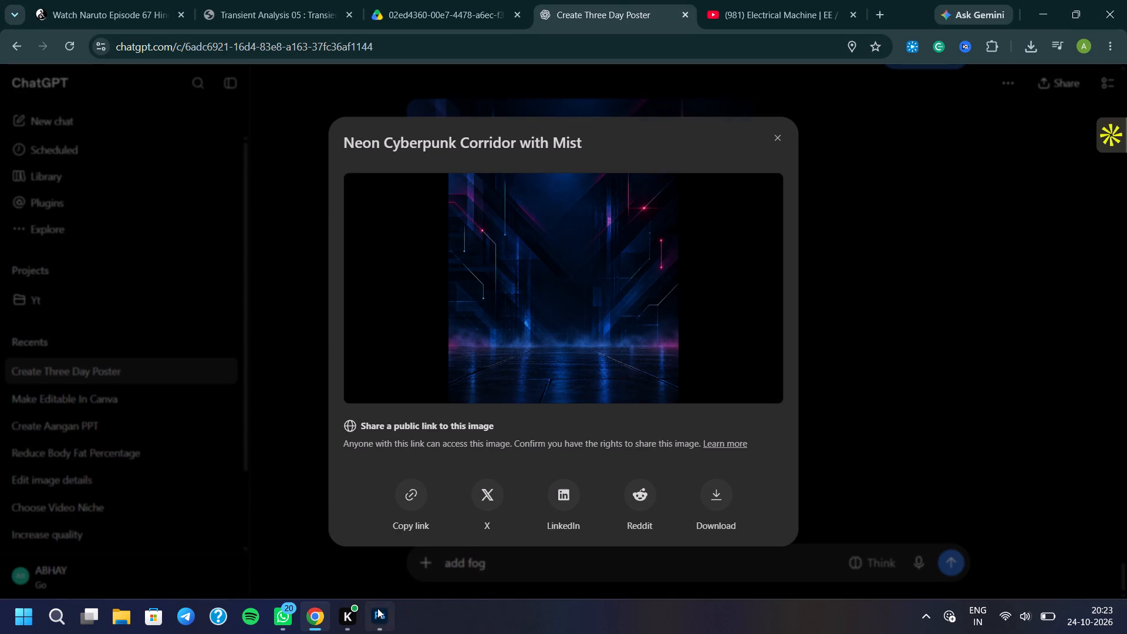
click(377, 608)
click(1126, 3)
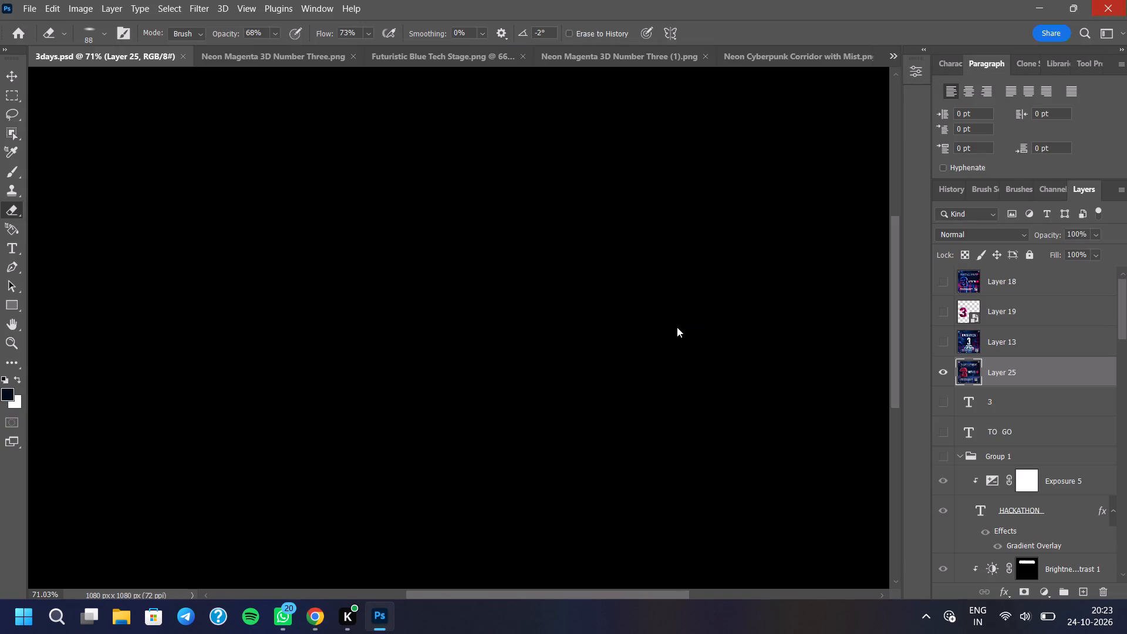
In Chrome, dismiss the corridor image's share preview, close the ChatGPT tab and switch to the Transient Analysis 05 lecture tab.
click(775, 136)
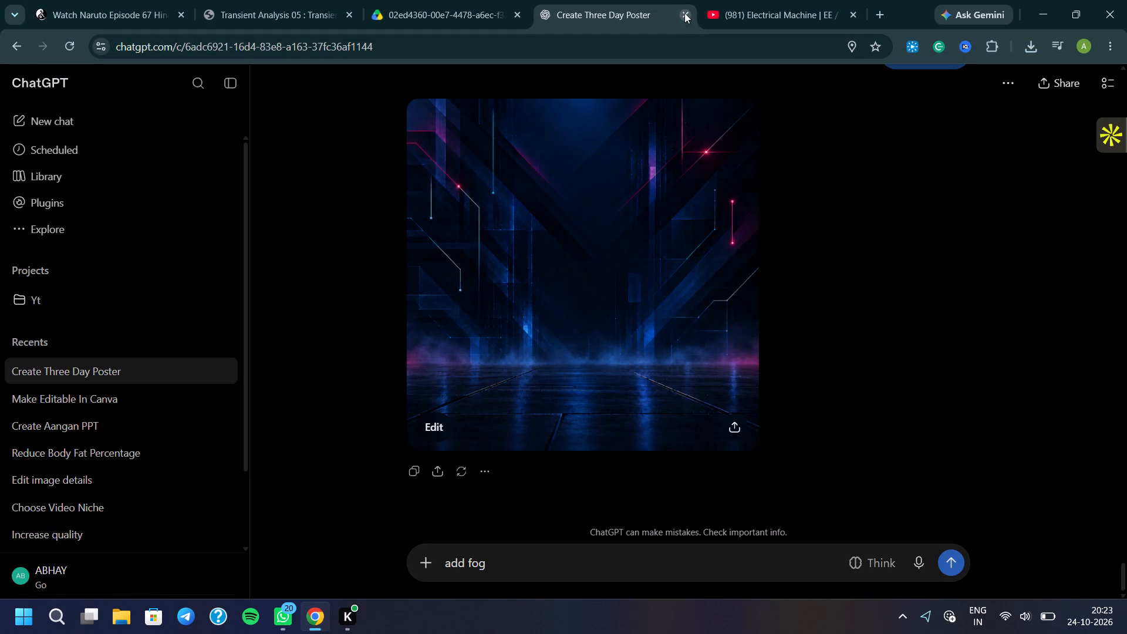
click(684, 12)
click(280, 0)
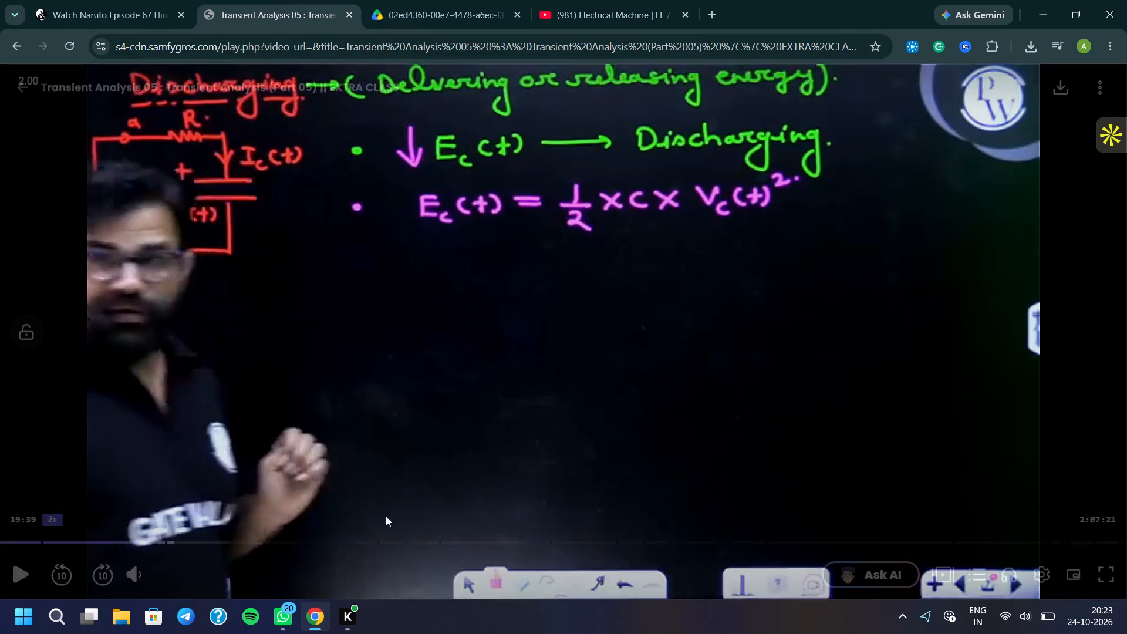